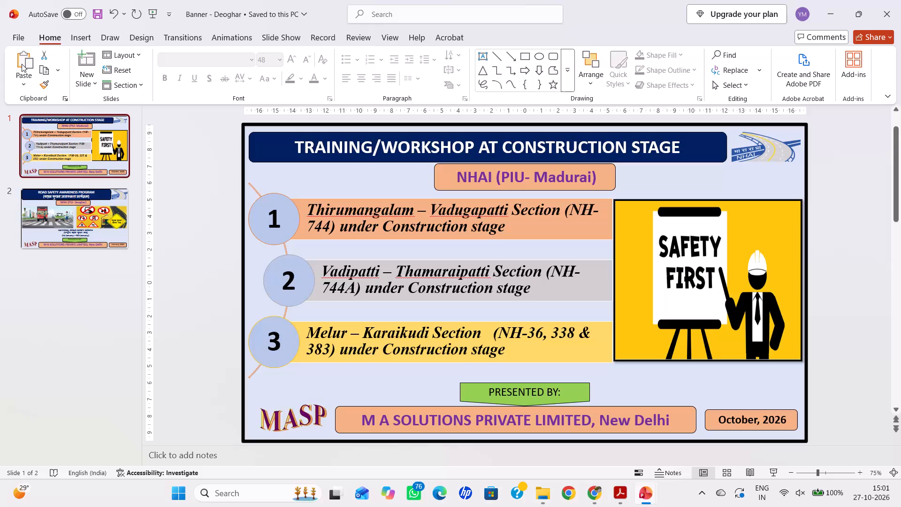
Switch to the desktop and rename the "Banner - Deoghar" presentation file as "Banner -Madurai".
{"action": "left_click", "coordinate": [900, 0]}
{"action": "left_click", "coordinate": [676, 119]}
{"action": "left_click", "coordinate": [426, 142]}
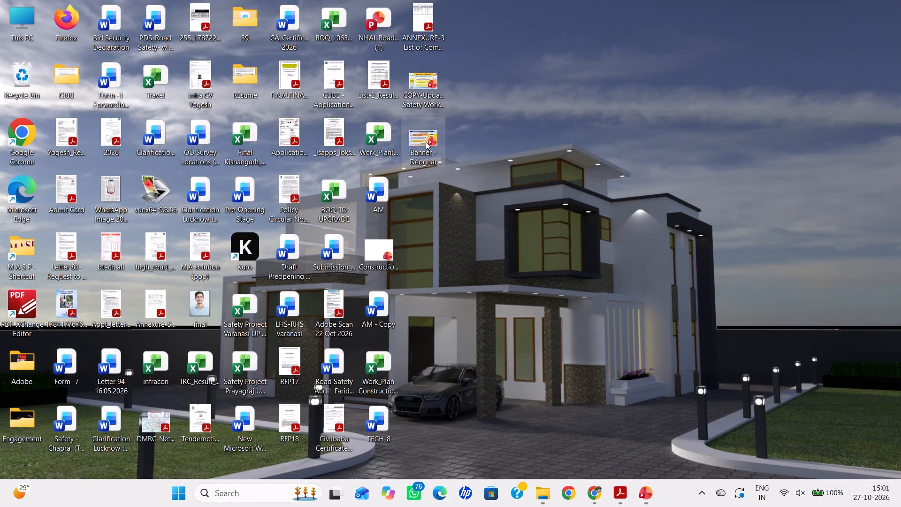
{"action": "right_click", "coordinate": [426, 142]}
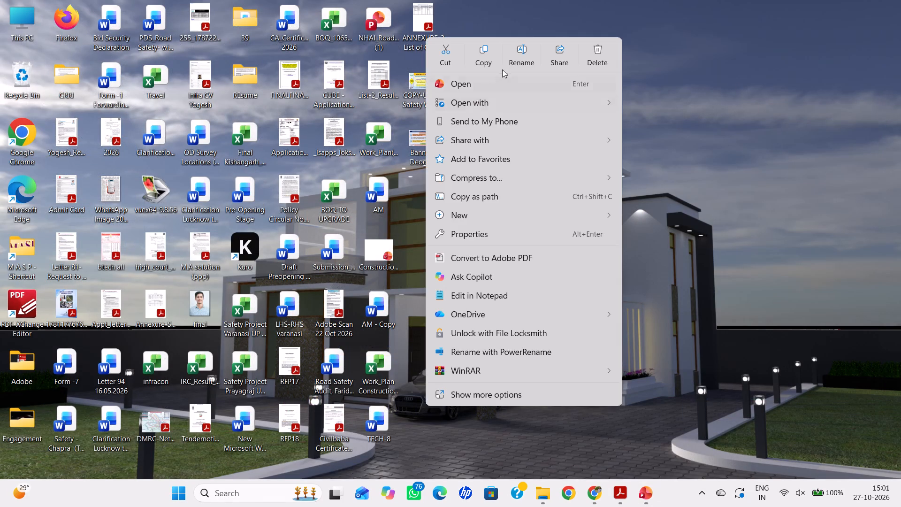
{"action": "left_click", "coordinate": [517, 54]}
{"action": "left_click", "coordinate": [436, 163]}
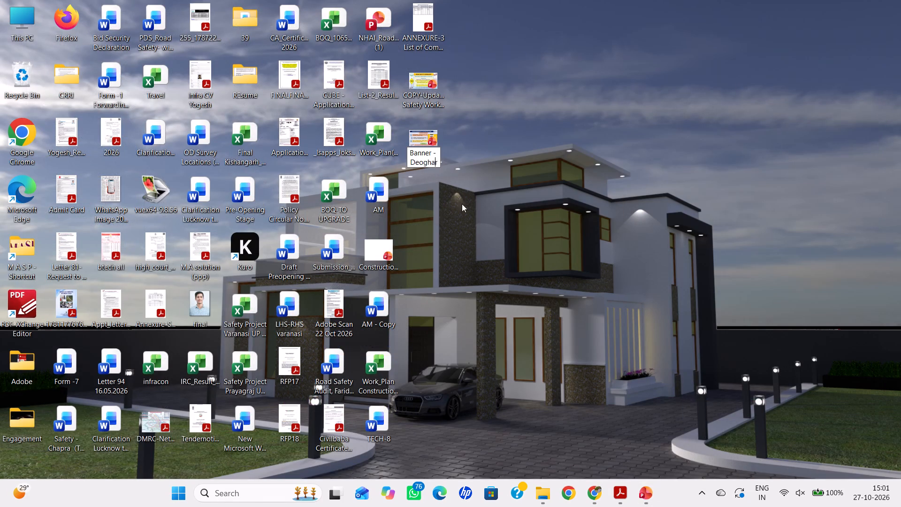
{"action": "key", "text": "Right"}
{"action": "key", "text": "BackSpace"}
{"action": "key", "text": "BackSpace"}
{"action": "key", "text": "BackSpace"}
{"action": "key", "text": "BackSpace"}
{"action": "key", "text": "BackSpace"}
{"action": "key", "text": "BackSpace"}
{"action": "key", "text": "BackSpace"}
{"action": "key", "text": "BackSpace"}
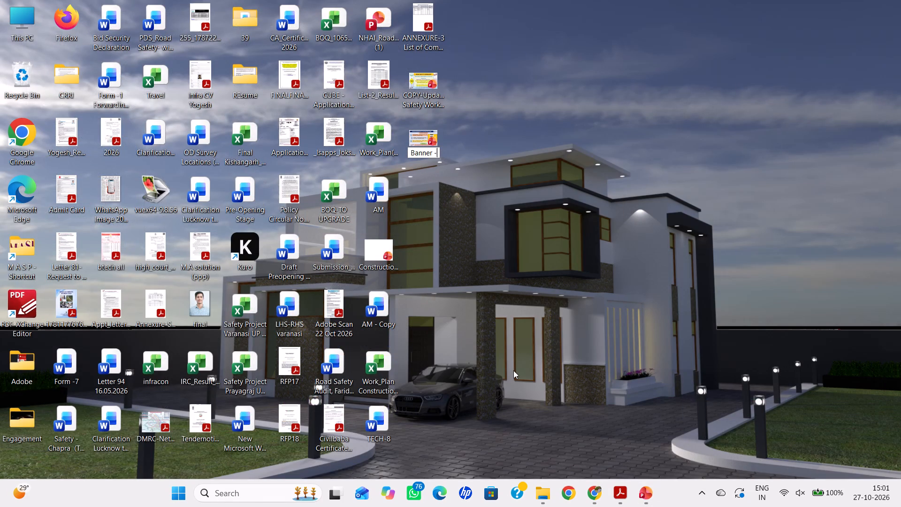
{"action": "key", "text": "BackSpace"}
{"action": "key", "text": "minus"}
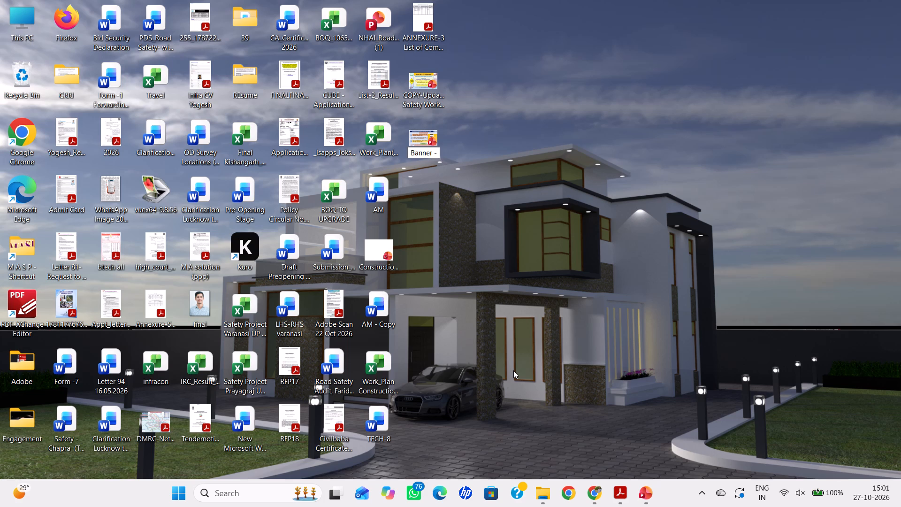
{"action": "type", "text": "Madurai"}
{"action": "left_click", "coordinate": [690, 304]}
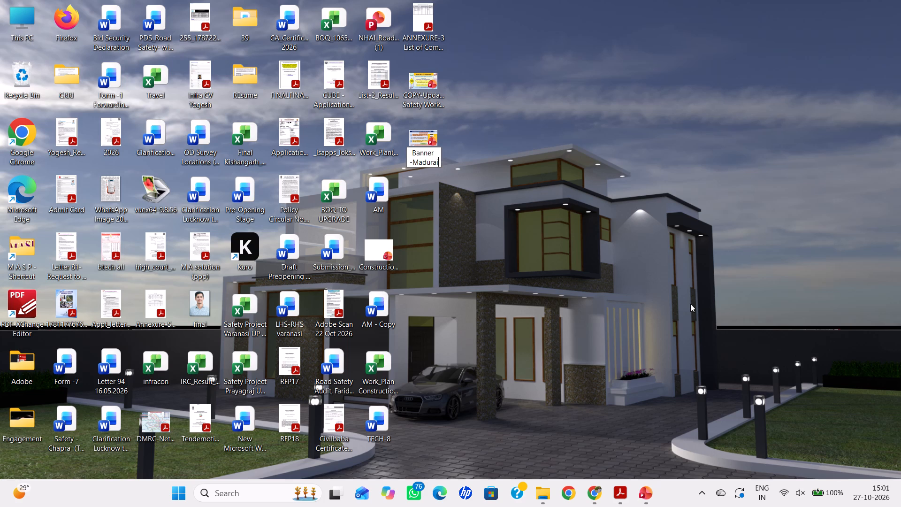
Refresh the desktop.
{"action": "left_click", "coordinate": [635, 27]}
{"action": "right_click", "coordinate": [635, 27]}
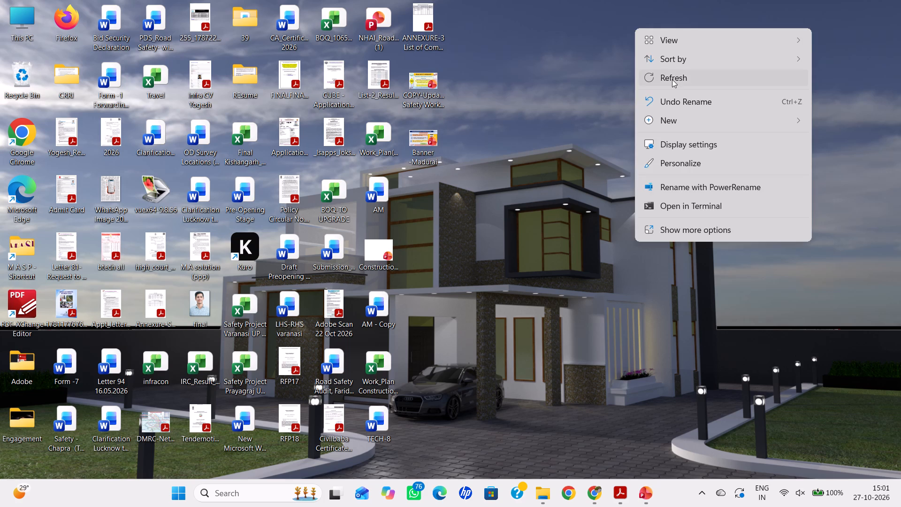
{"action": "left_click", "coordinate": [672, 79]}
Switch to the open "COPY-Updated_Road Safety Workshop" presentation in PowerPoint.
{"action": "left_click", "coordinate": [640, 500]}
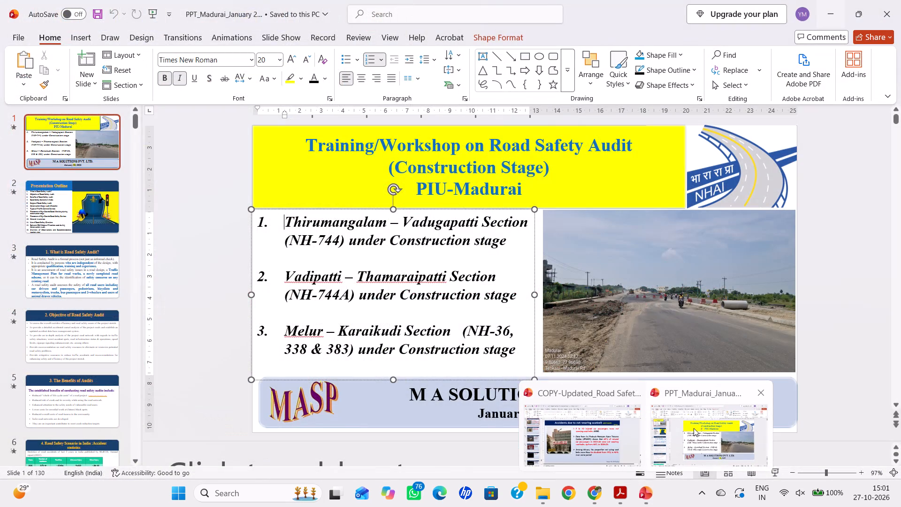
{"action": "left_click", "coordinate": [694, 428]}
{"action": "left_click", "coordinate": [900, 0]}
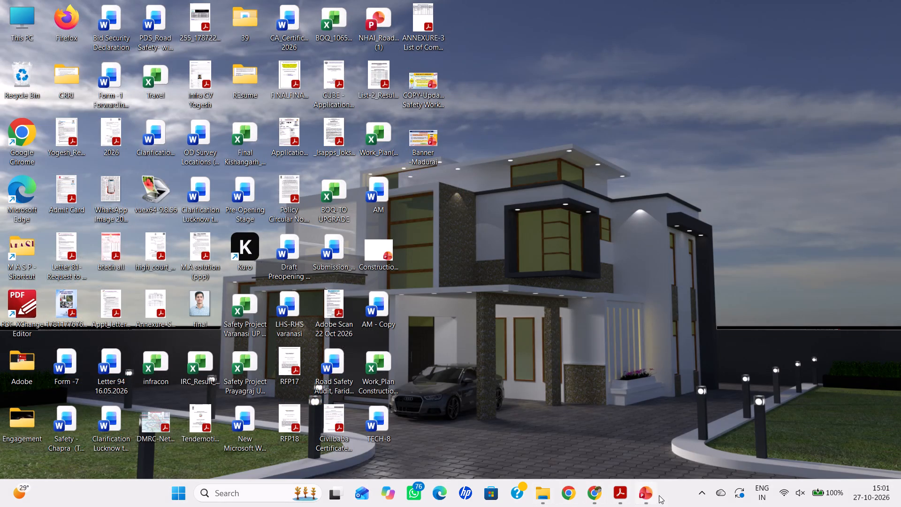
{"action": "left_click", "coordinate": [658, 494]}
{"action": "left_click", "coordinate": [641, 490]}
{"action": "left_click", "coordinate": [640, 489]}
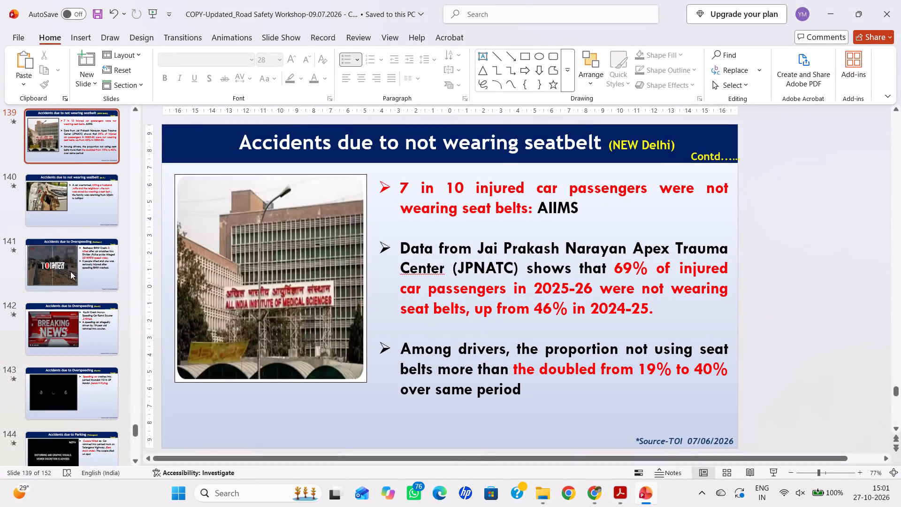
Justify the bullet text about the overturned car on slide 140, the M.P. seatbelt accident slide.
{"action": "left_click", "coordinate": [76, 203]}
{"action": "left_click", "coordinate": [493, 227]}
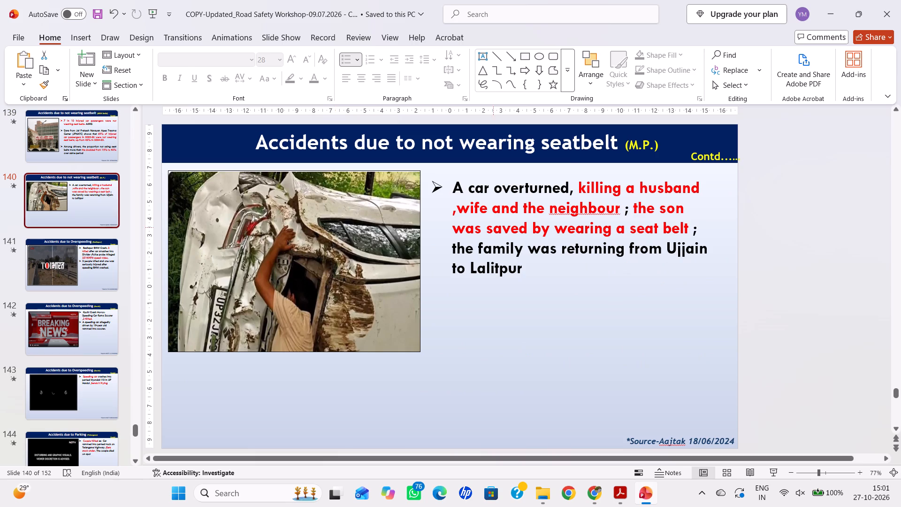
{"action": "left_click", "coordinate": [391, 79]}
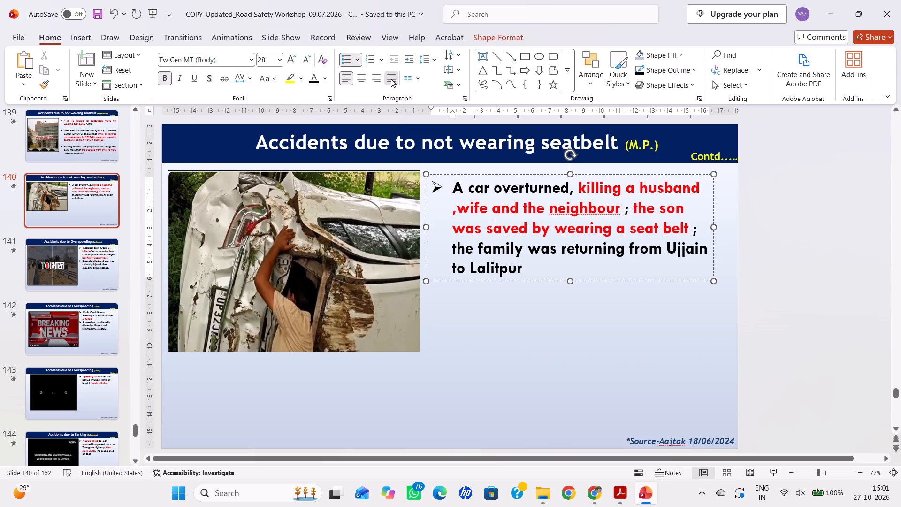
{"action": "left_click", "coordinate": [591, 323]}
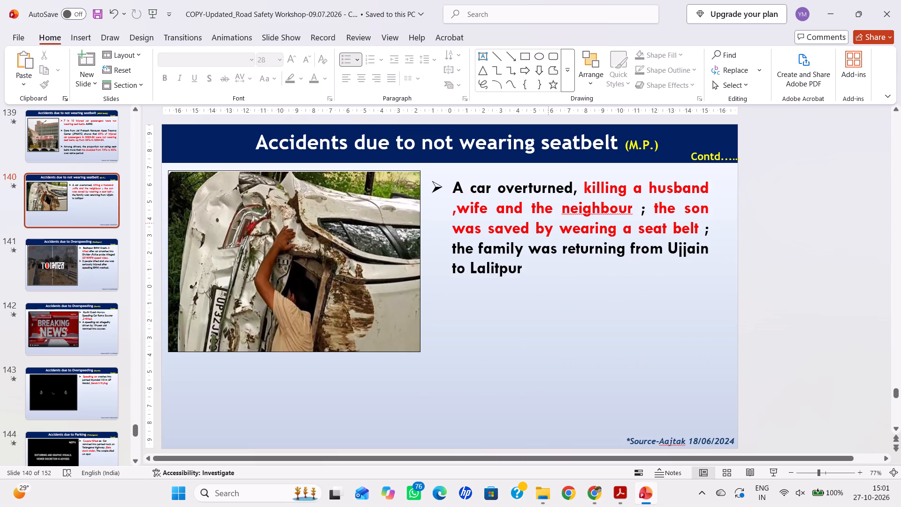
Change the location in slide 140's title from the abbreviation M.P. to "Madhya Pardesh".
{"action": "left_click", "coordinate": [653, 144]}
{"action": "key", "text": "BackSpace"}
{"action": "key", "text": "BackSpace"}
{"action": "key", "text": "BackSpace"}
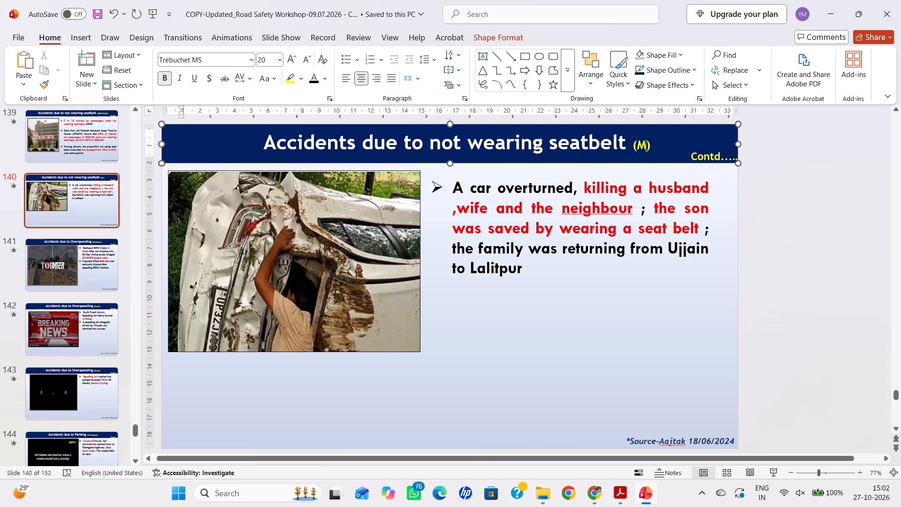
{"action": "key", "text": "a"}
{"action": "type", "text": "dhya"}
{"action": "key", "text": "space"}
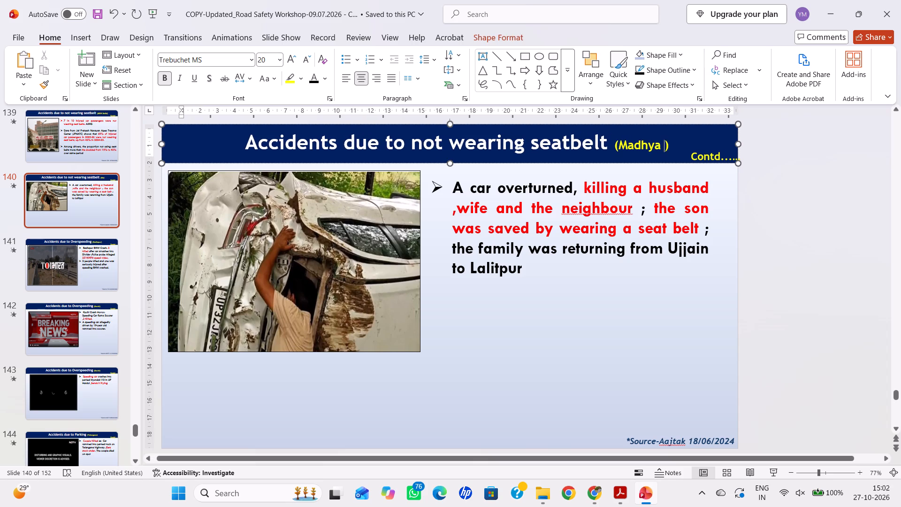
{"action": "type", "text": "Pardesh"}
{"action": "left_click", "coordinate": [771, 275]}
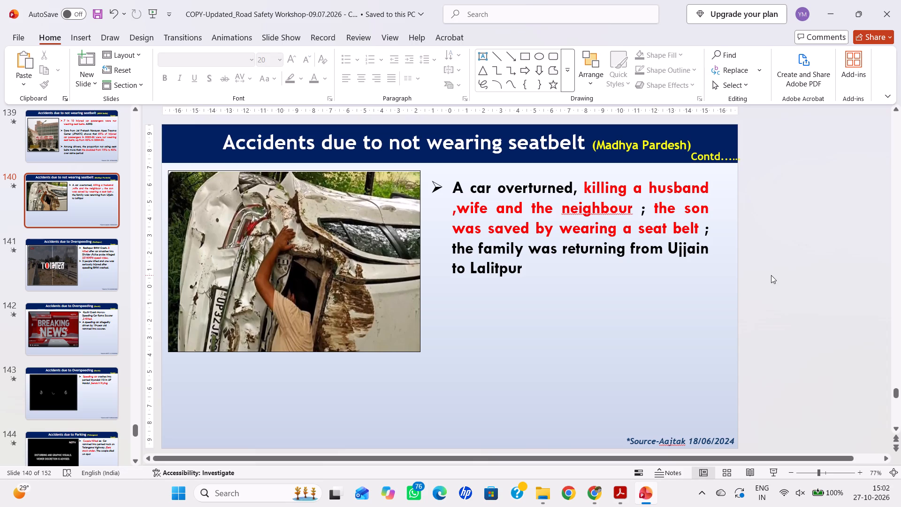
Compare slide 140 with the preceding New Delhi seatbelt slide to review their layout.
{"action": "scroll", "coordinate": [465, 204], "scroll_direction": "down", "scroll_amount": 1}
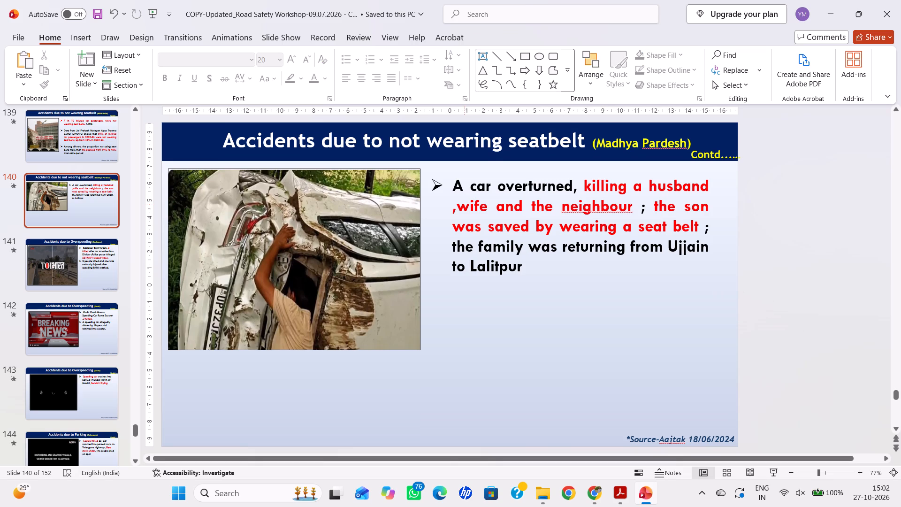
{"action": "scroll", "coordinate": [465, 204], "scroll_direction": "up", "scroll_amount": 3}
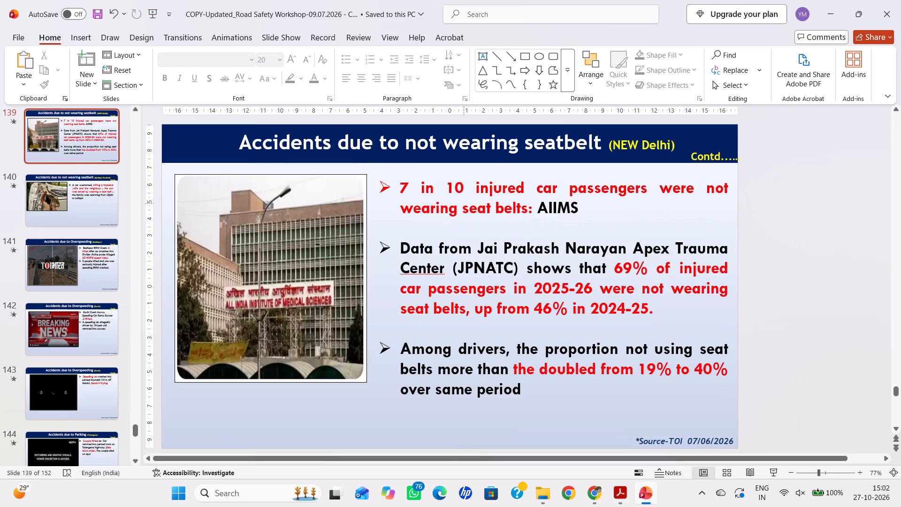
{"action": "scroll", "coordinate": [461, 201], "scroll_direction": "up", "scroll_amount": 1}
{"action": "scroll", "coordinate": [461, 202], "scroll_direction": "down", "scroll_amount": 3}
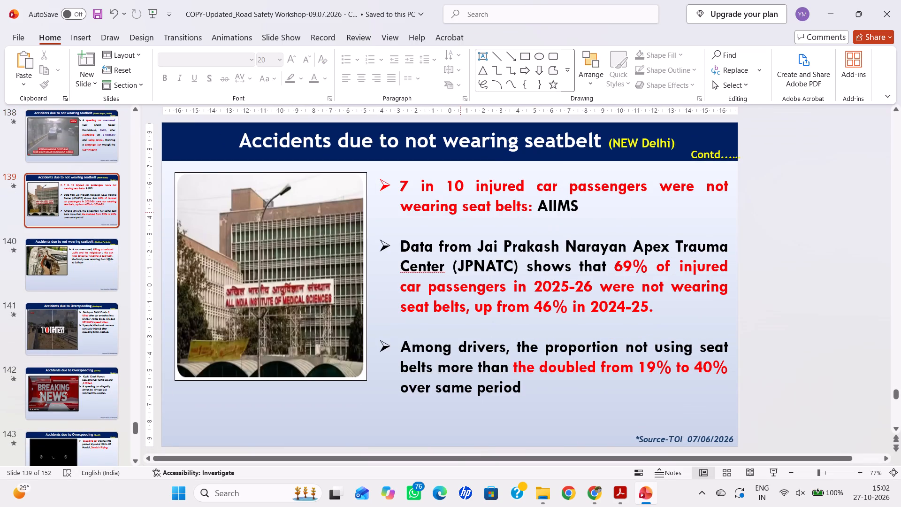
{"action": "scroll", "coordinate": [460, 212], "scroll_direction": "down", "scroll_amount": 2}
{"action": "scroll", "coordinate": [460, 212], "scroll_direction": "up", "scroll_amount": 1}
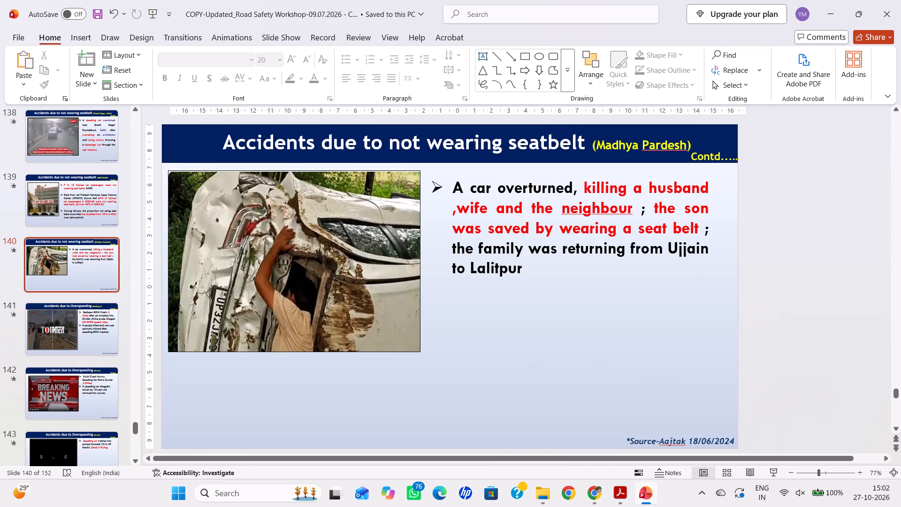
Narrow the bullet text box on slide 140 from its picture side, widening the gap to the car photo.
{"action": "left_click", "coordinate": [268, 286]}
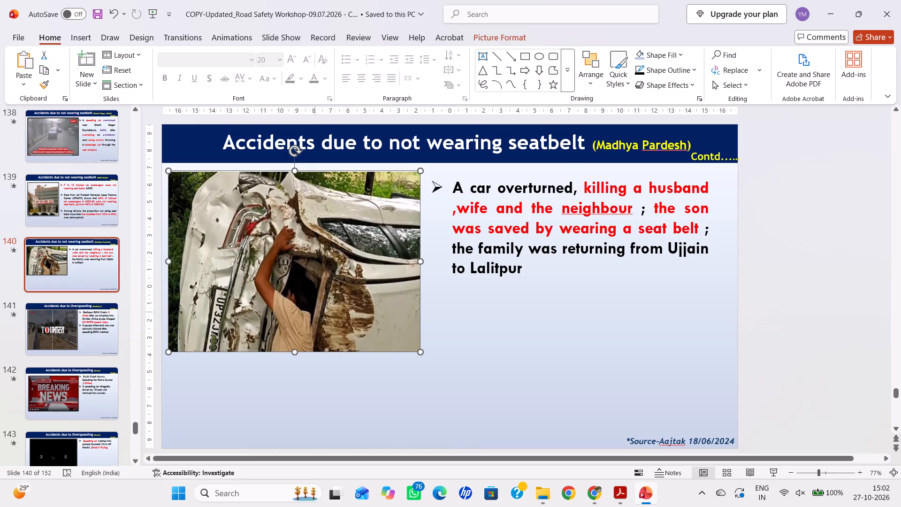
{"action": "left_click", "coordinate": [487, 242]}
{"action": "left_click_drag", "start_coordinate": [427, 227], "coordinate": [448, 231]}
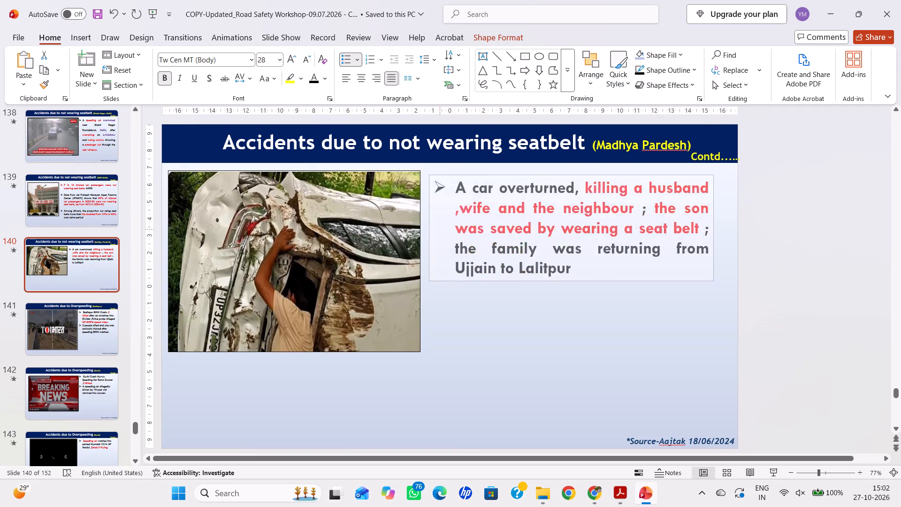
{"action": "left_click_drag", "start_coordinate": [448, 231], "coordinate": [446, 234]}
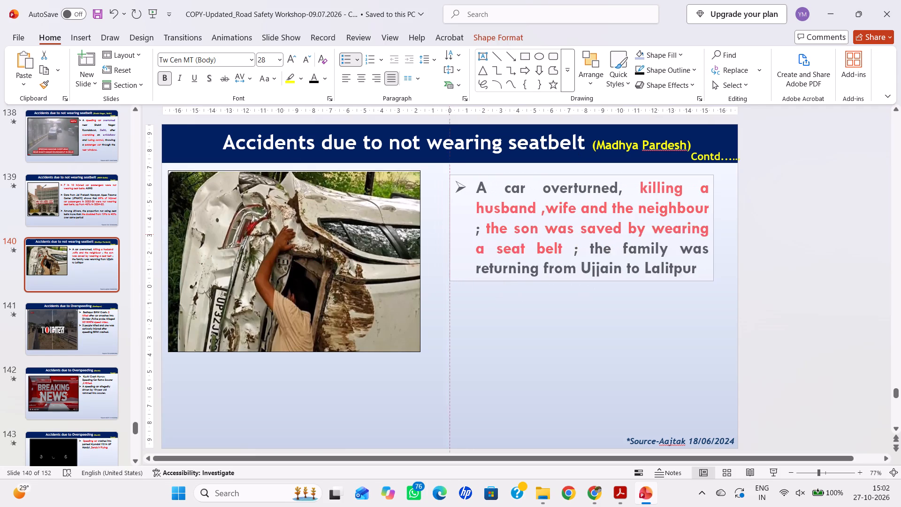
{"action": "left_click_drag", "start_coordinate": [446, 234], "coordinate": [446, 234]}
Review the seatbelt accident slides around slide 140 to compare their content.
{"action": "left_click", "coordinate": [95, 204]}
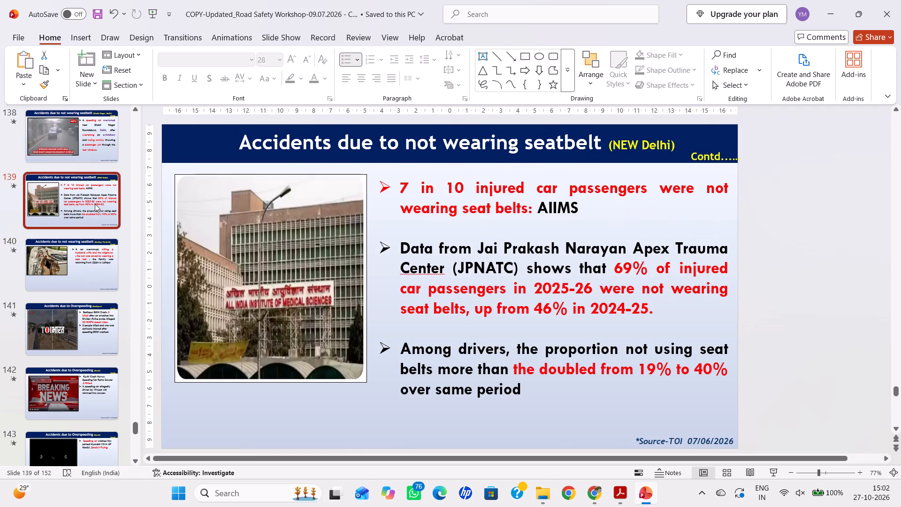
{"action": "left_click", "coordinate": [70, 259]}
{"action": "left_click", "coordinate": [74, 318]}
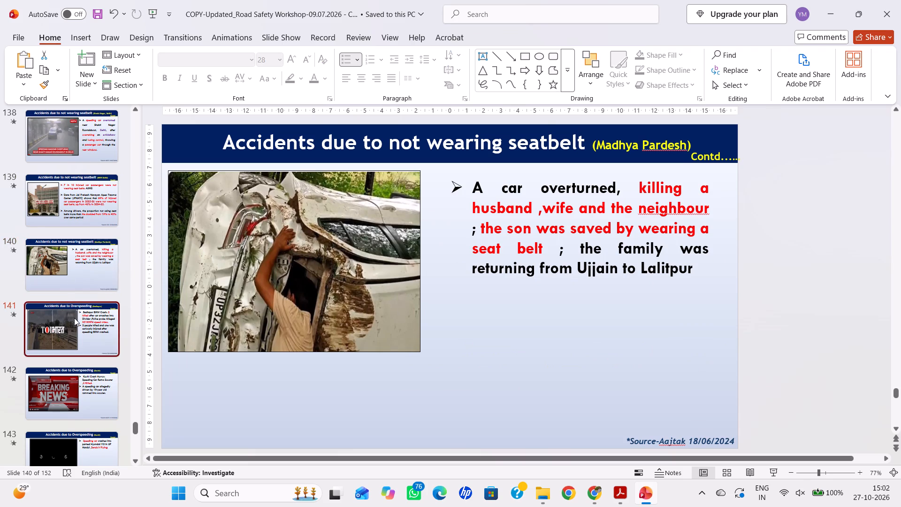
{"action": "left_click", "coordinate": [77, 269]}
{"action": "scroll", "coordinate": [75, 256], "scroll_direction": "up", "scroll_amount": 1}
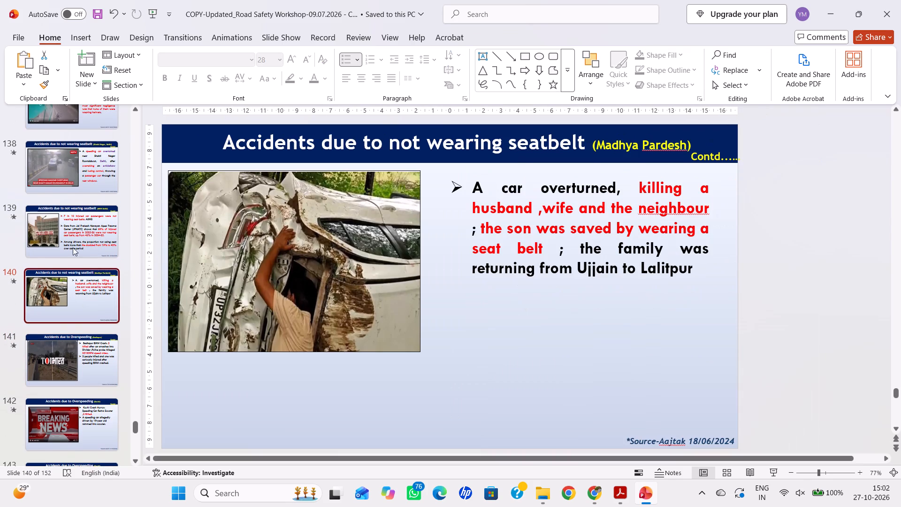
{"action": "left_click", "coordinate": [62, 176]}
{"action": "left_click", "coordinate": [66, 234]}
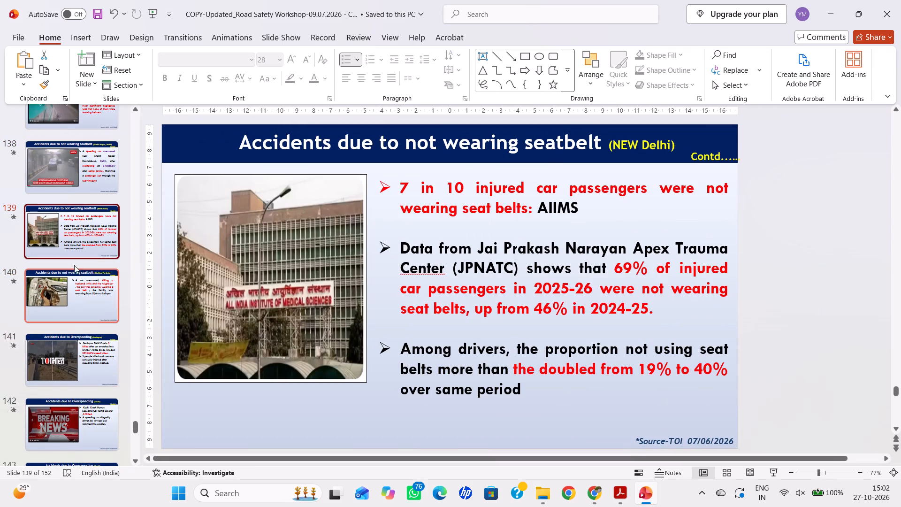
{"action": "left_click", "coordinate": [70, 169]}
{"action": "left_click", "coordinate": [64, 238]}
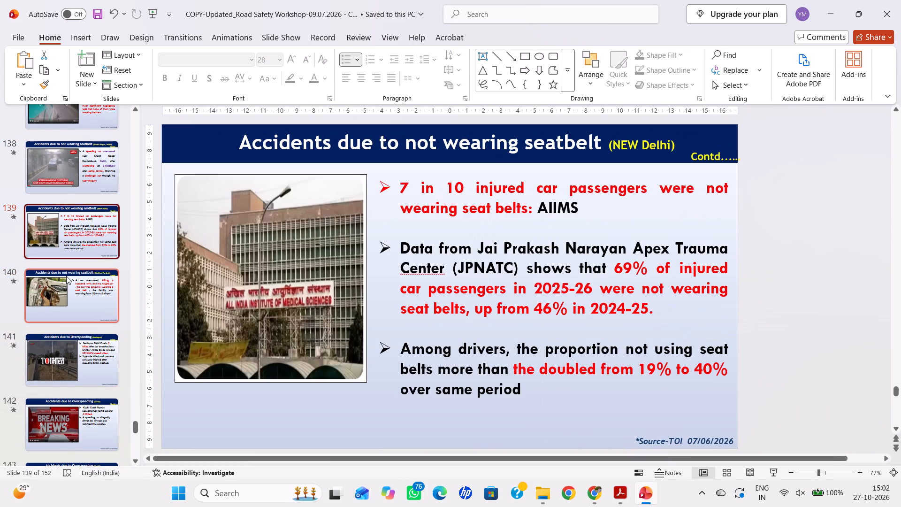
Delete slide 140, the Madhya Pardesh seatbelt accident slide.
{"action": "left_click", "coordinate": [68, 283]}
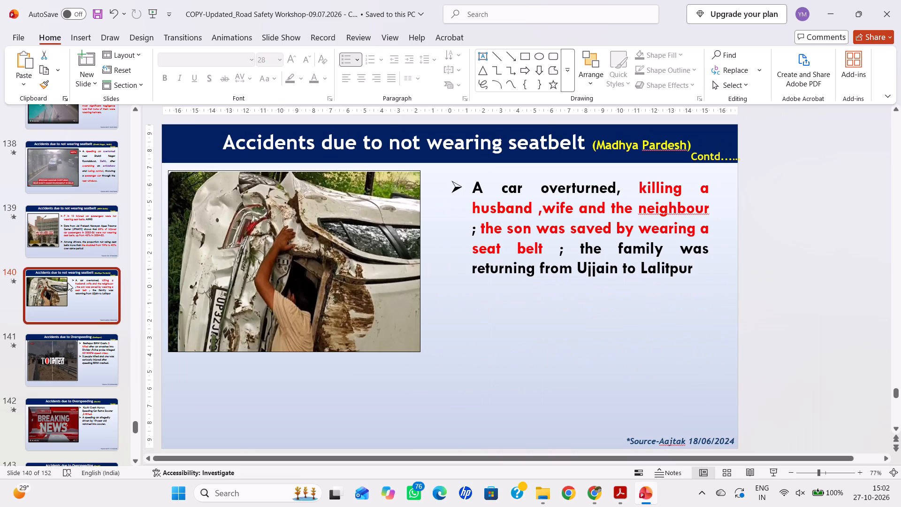
{"action": "key", "text": "Delete"}
Insert a blank line between the two bullets on the Badlapur overspeeding slide.
{"action": "left_click", "coordinate": [71, 332]}
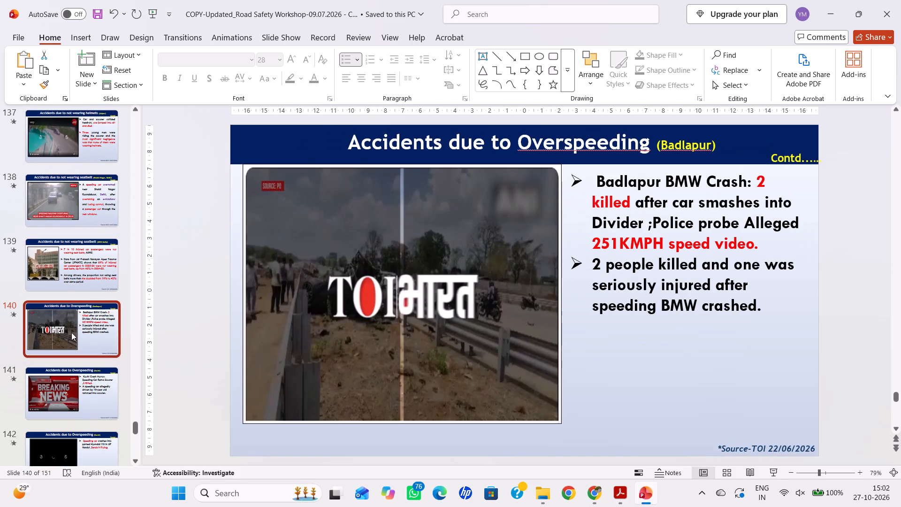
{"action": "left_click", "coordinate": [84, 274]}
{"action": "left_click", "coordinate": [78, 313]}
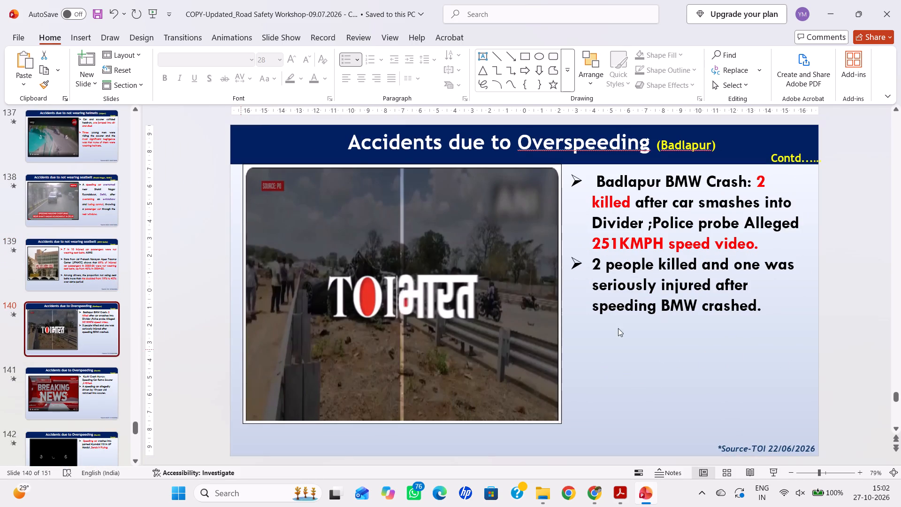
{"action": "left_click", "coordinate": [661, 275]}
{"action": "left_click", "coordinate": [772, 242]}
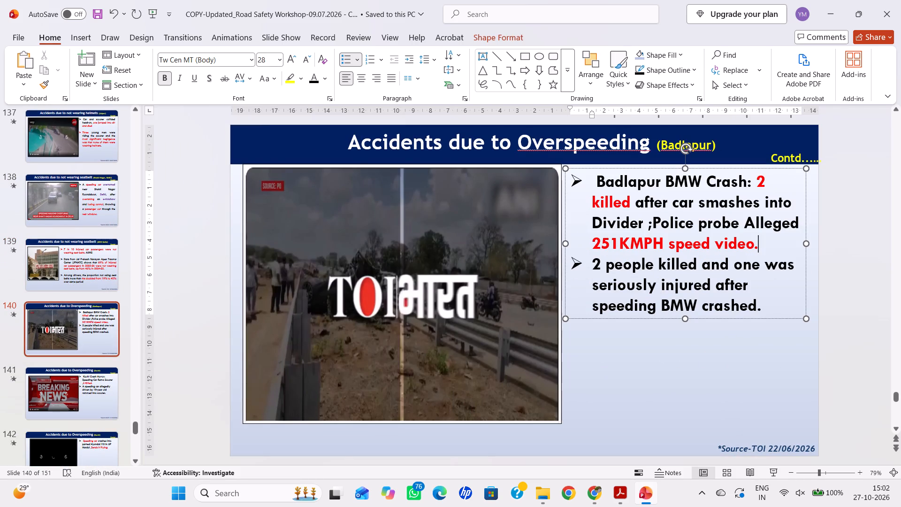
{"action": "key", "text": "Return"}
Justify all the bullet text on the Badlapur overspeeding slide.
{"action": "left_click", "coordinate": [714, 216]}
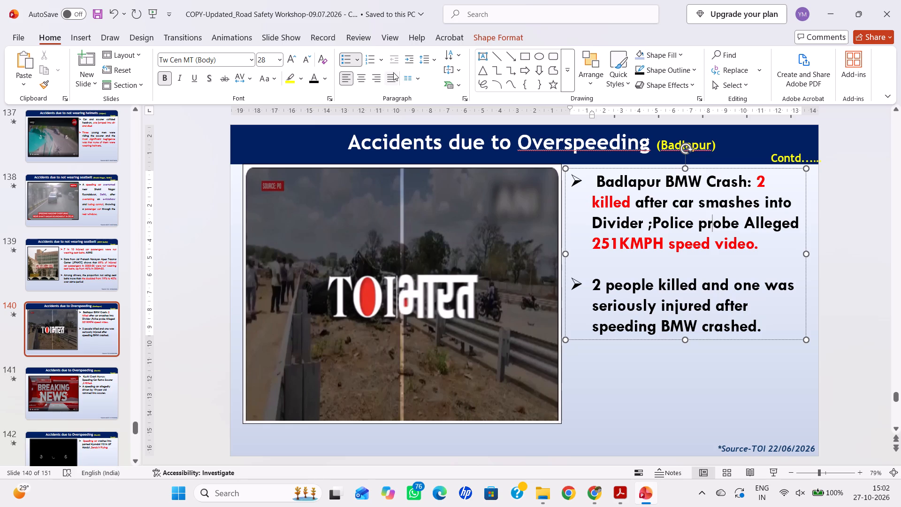
{"action": "key", "text": "ctrl+a"}
{"action": "left_click", "coordinate": [392, 78]}
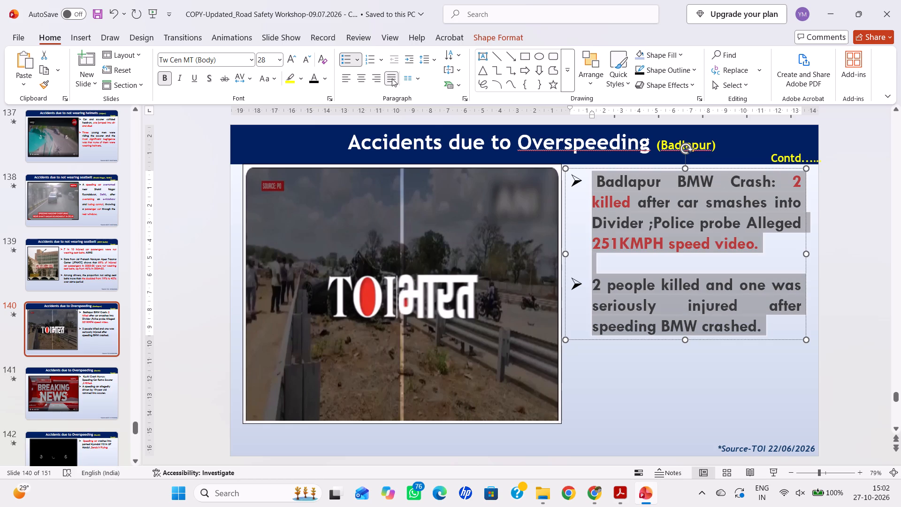
Move the Badlapur slide's bullet text box lower and flush with the slide's right edge, and narrow it from its left side.
{"action": "left_click_drag", "start_coordinate": [753, 339], "coordinate": [762, 350]}
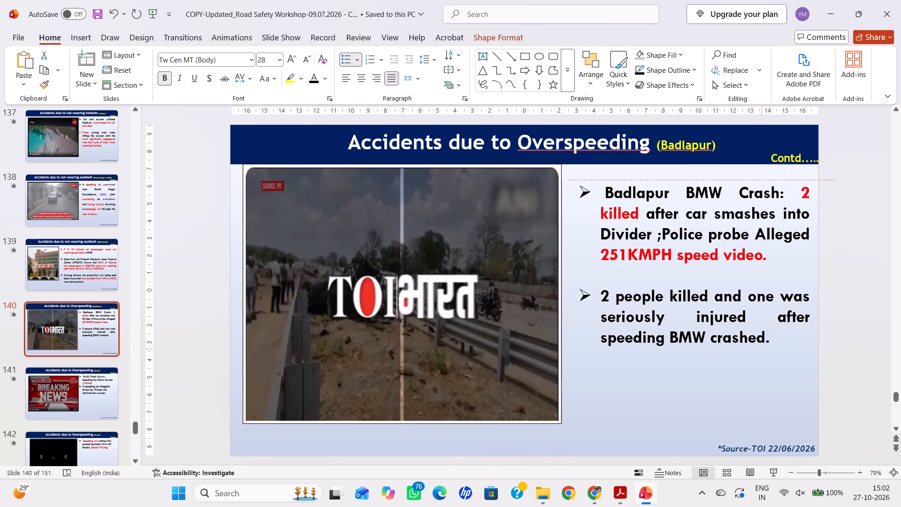
{"action": "left_click_drag", "start_coordinate": [762, 350], "coordinate": [765, 386]}
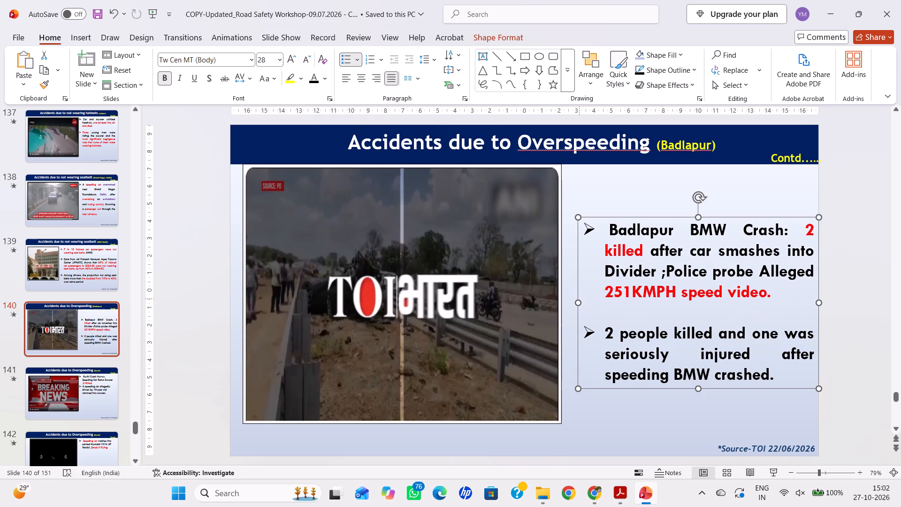
{"action": "left_click_drag", "start_coordinate": [578, 301], "coordinate": [597, 315]}
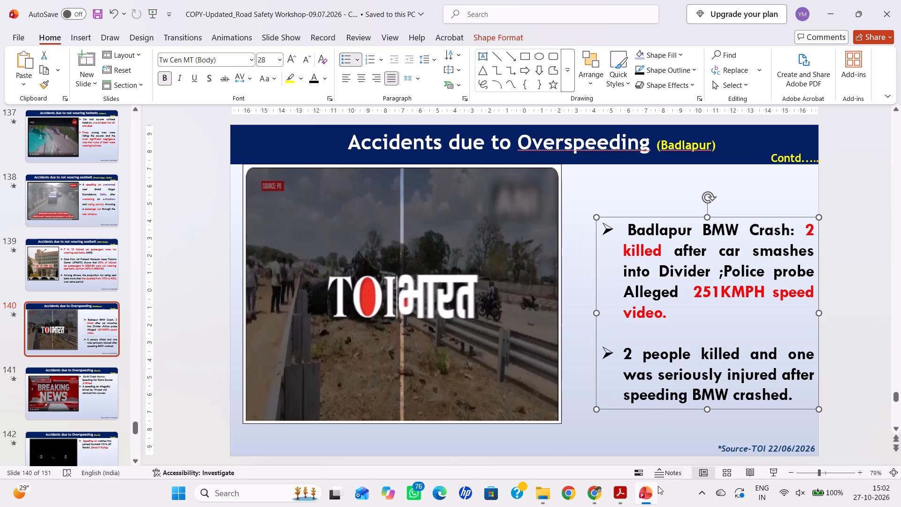
{"action": "left_click", "coordinate": [847, 242]}
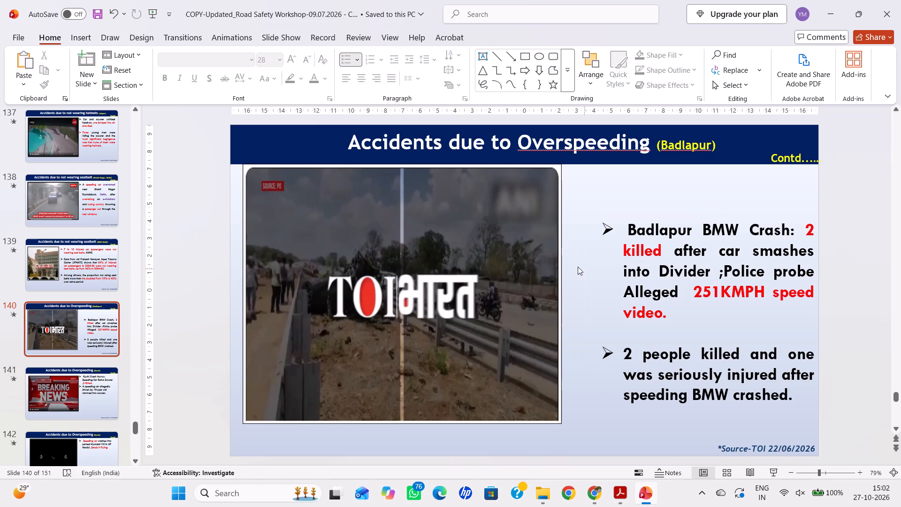
Enlarge the Badlapur slide's video by widening it up to the bullet text and extending its bottom edge slightly.
{"action": "left_click", "coordinate": [489, 256]}
{"action": "left_click_drag", "start_coordinate": [564, 292], "coordinate": [573, 300]}
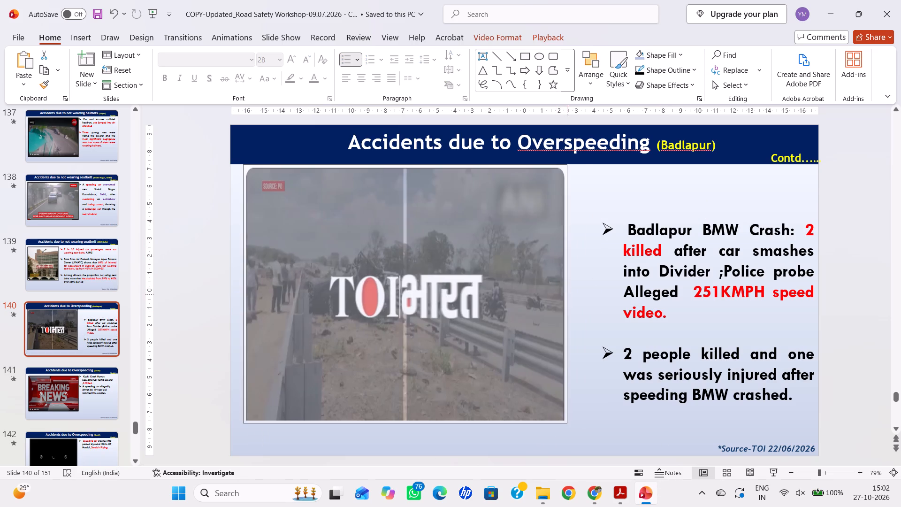
{"action": "left_click_drag", "start_coordinate": [573, 300], "coordinate": [594, 325]}
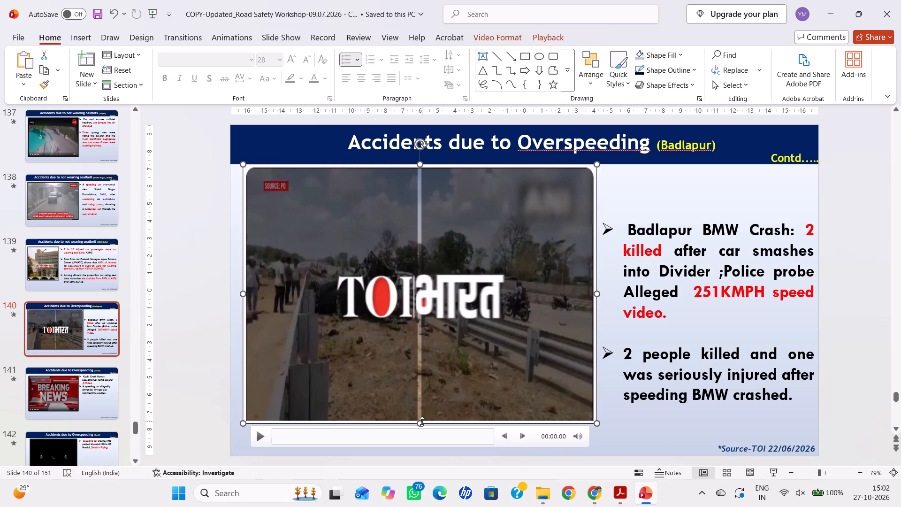
{"action": "left_click_drag", "start_coordinate": [422, 422], "coordinate": [424, 436]}
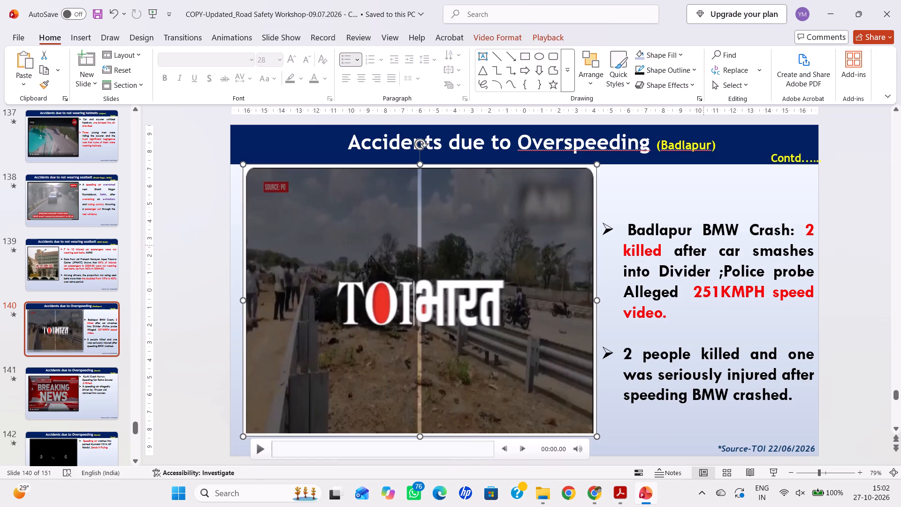
{"action": "left_click", "coordinate": [871, 226]}
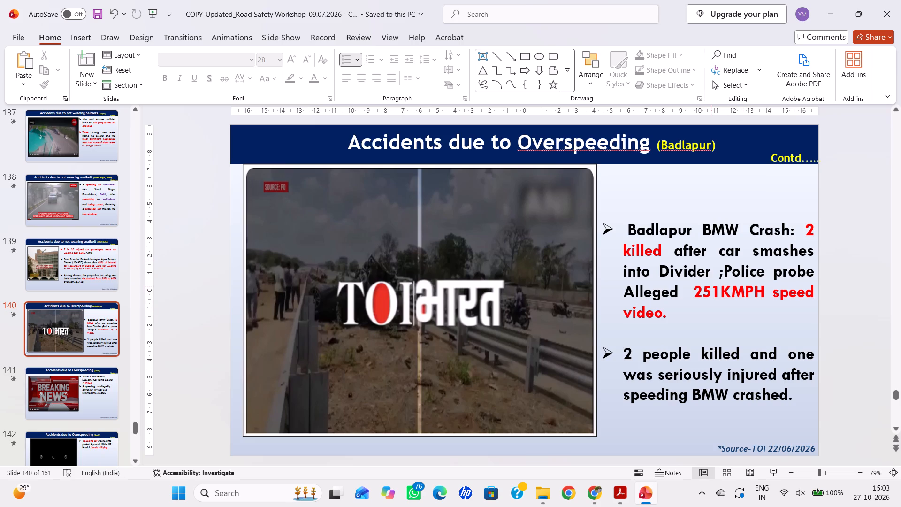
Compare the layout of the Badlapur slide with the neighbouring New Delhi seatbelt and Kochi overspeeding slides.
{"action": "left_click_drag", "start_coordinate": [627, 226], "coordinate": [649, 236]}
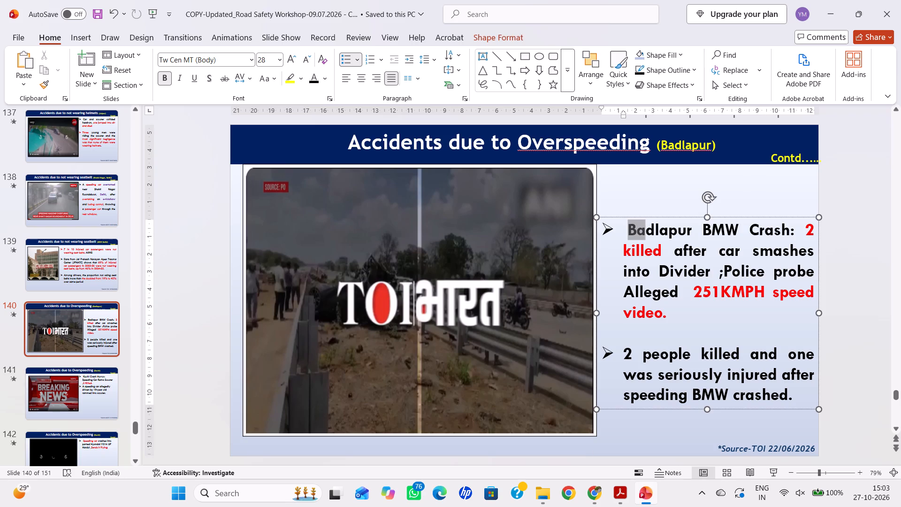
{"action": "left_click_drag", "start_coordinate": [649, 236], "coordinate": [690, 238]}
{"action": "scroll", "coordinate": [690, 238], "scroll_direction": "up", "scroll_amount": 1}
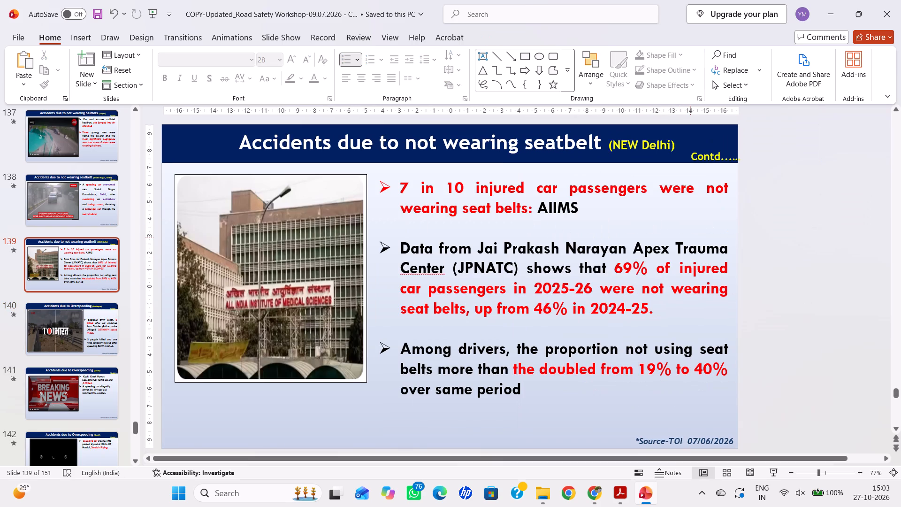
{"action": "scroll", "coordinate": [688, 238], "scroll_direction": "down", "scroll_amount": 2}
{"action": "scroll", "coordinate": [688, 238], "scroll_direction": "up", "scroll_amount": 1}
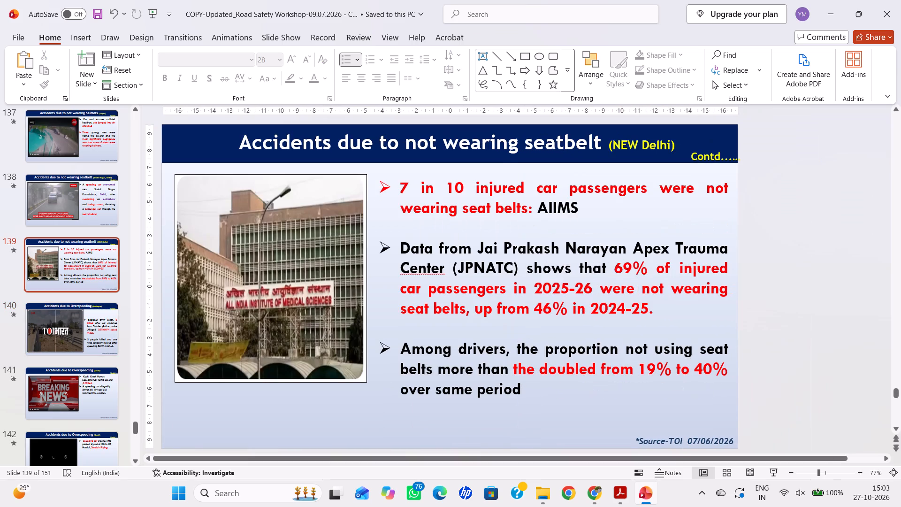
{"action": "scroll", "coordinate": [688, 238], "scroll_direction": "down", "scroll_amount": 3}
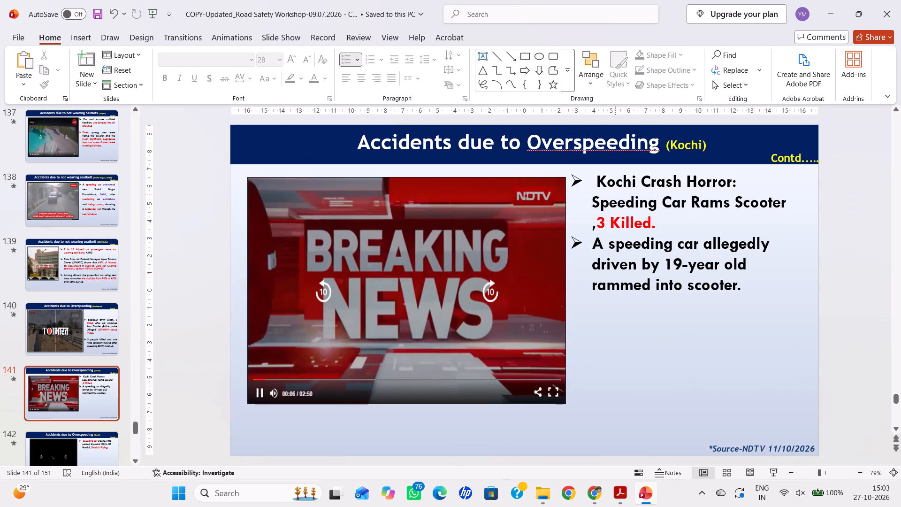
{"action": "scroll", "coordinate": [452, 256], "scroll_direction": "up", "scroll_amount": 2}
{"action": "scroll", "coordinate": [452, 256], "scroll_direction": "down", "scroll_amount": 1}
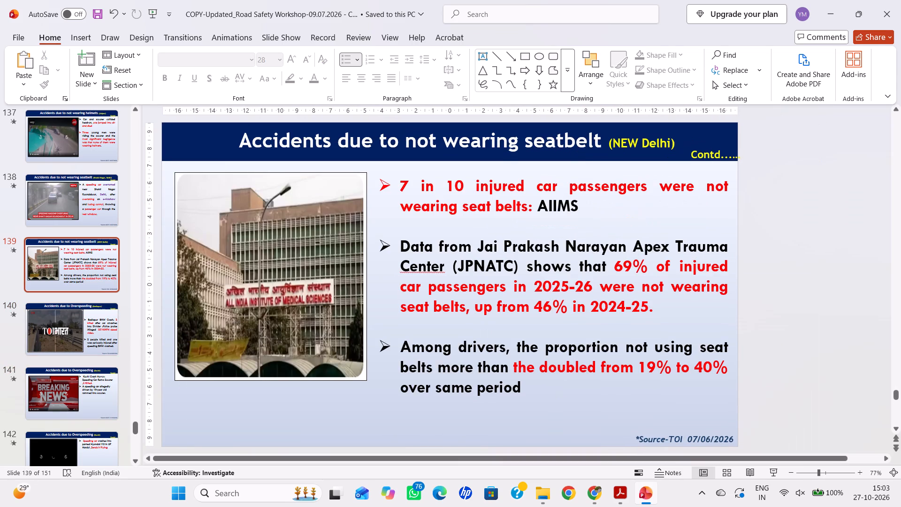
{"action": "scroll", "coordinate": [452, 256], "scroll_direction": "down", "scroll_amount": 1}
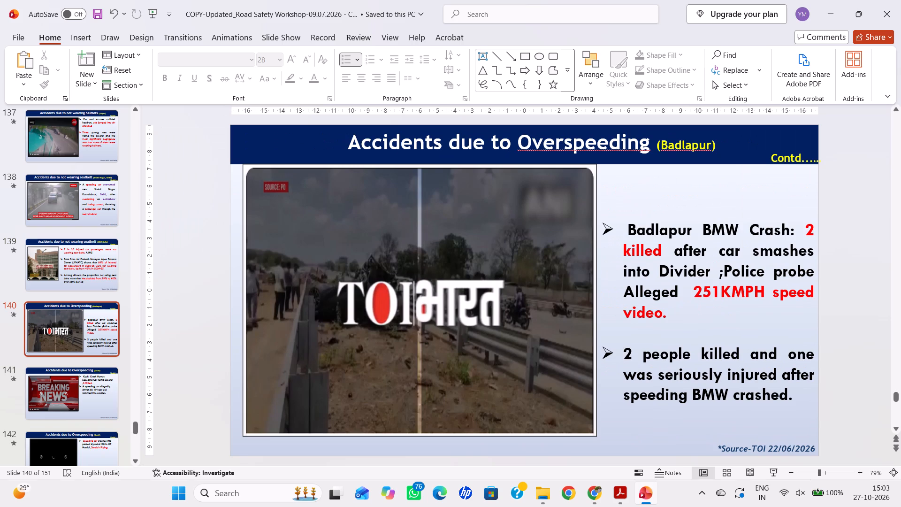
{"action": "scroll", "coordinate": [452, 256], "scroll_direction": "up", "scroll_amount": 2}
{"action": "scroll", "coordinate": [452, 256], "scroll_direction": "down", "scroll_amount": 2}
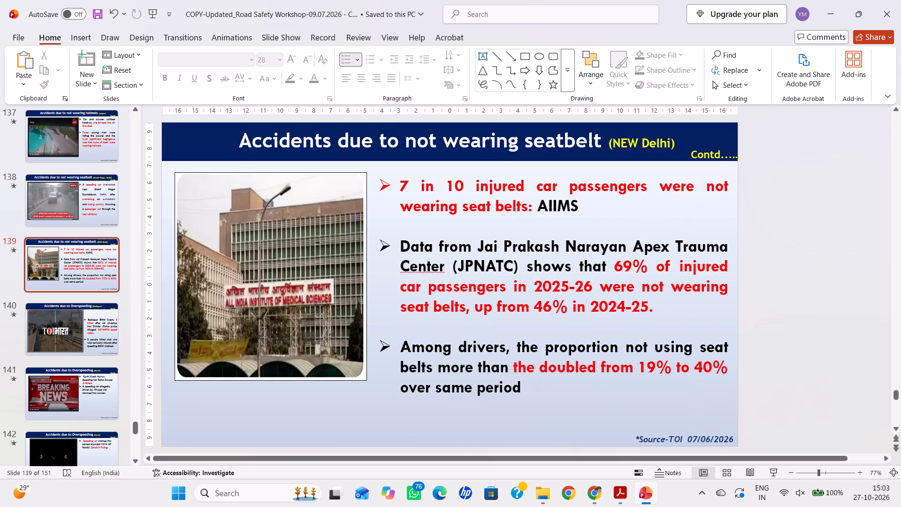
{"action": "scroll", "coordinate": [452, 256], "scroll_direction": "down", "scroll_amount": 2}
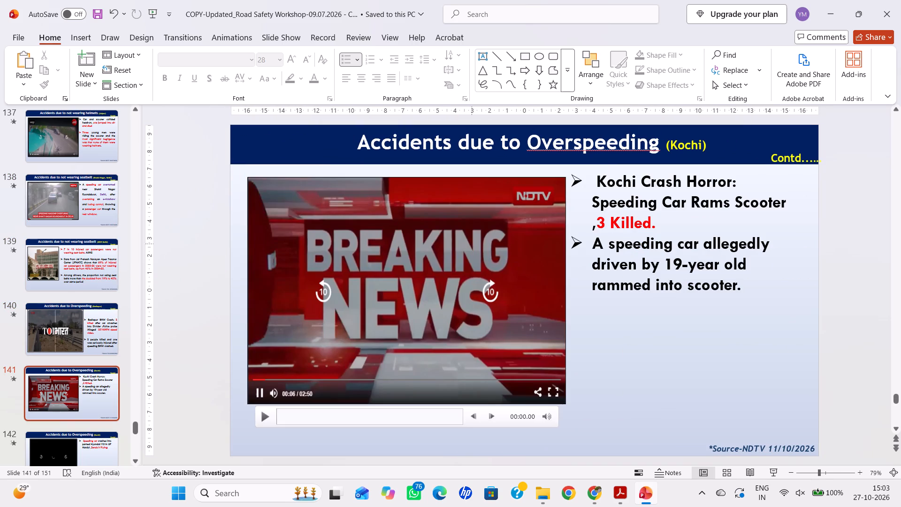
Move the bullet text box on the Kochi scooter crash slide lower and flush with the slide's right edge.
{"action": "left_click", "coordinate": [654, 205]}
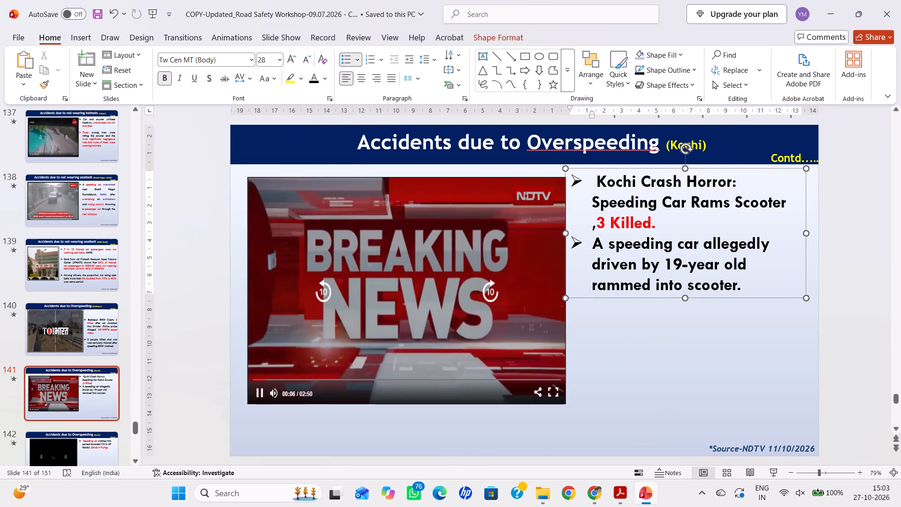
{"action": "left_click_drag", "start_coordinate": [732, 300], "coordinate": [745, 364]}
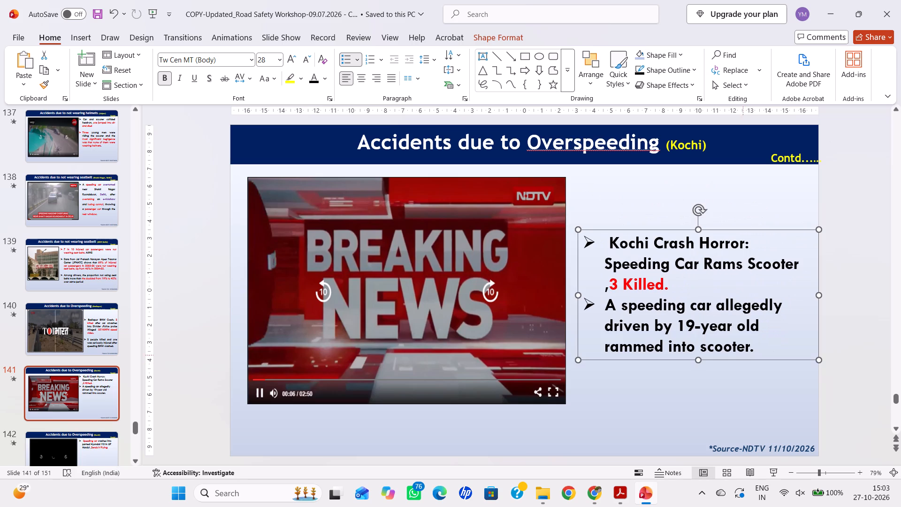
Justify all the bullet text on the Kochi scooter crash slide and narrow its text box from the left side.
{"action": "left_click", "coordinate": [622, 250]}
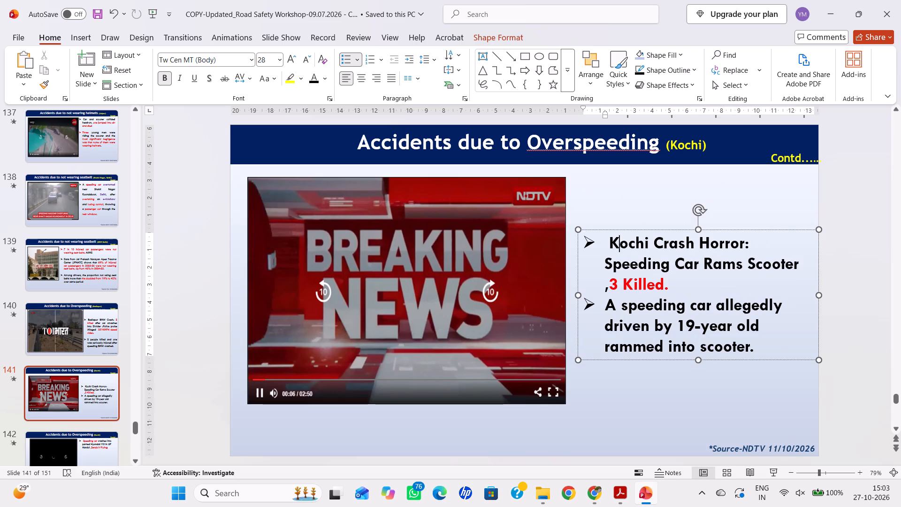
{"action": "key", "text": "ctrl+a"}
{"action": "left_click", "coordinate": [392, 78]}
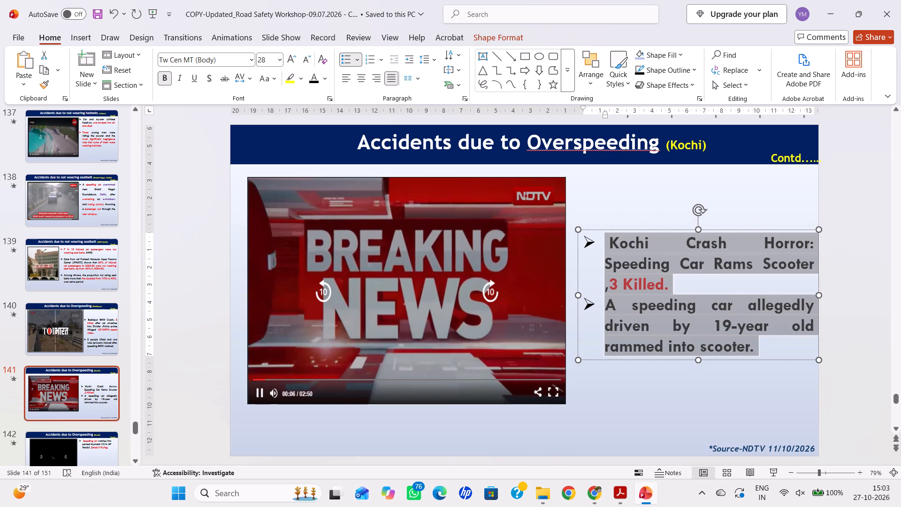
{"action": "left_click_drag", "start_coordinate": [575, 297], "coordinate": [603, 302]}
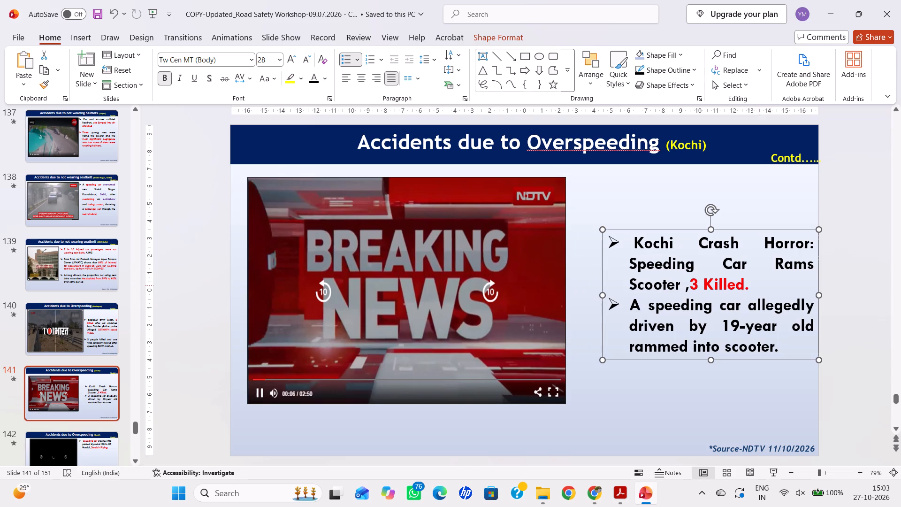
Insert a blank line between the two bullets on the Kochi scooter crash slide.
{"action": "left_click", "coordinate": [759, 285]}
{"action": "key", "text": "Return"}
{"action": "left_click", "coordinate": [758, 414]}
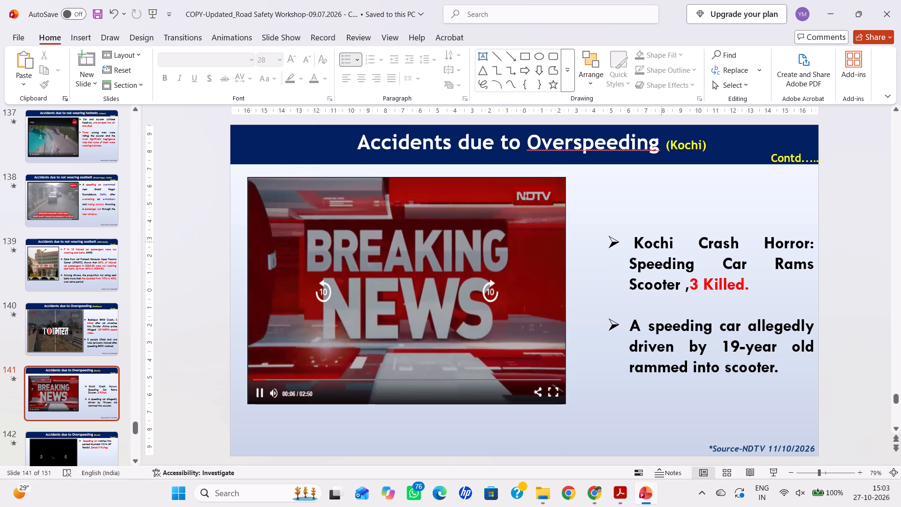
{"action": "left_click", "coordinate": [709, 230]}
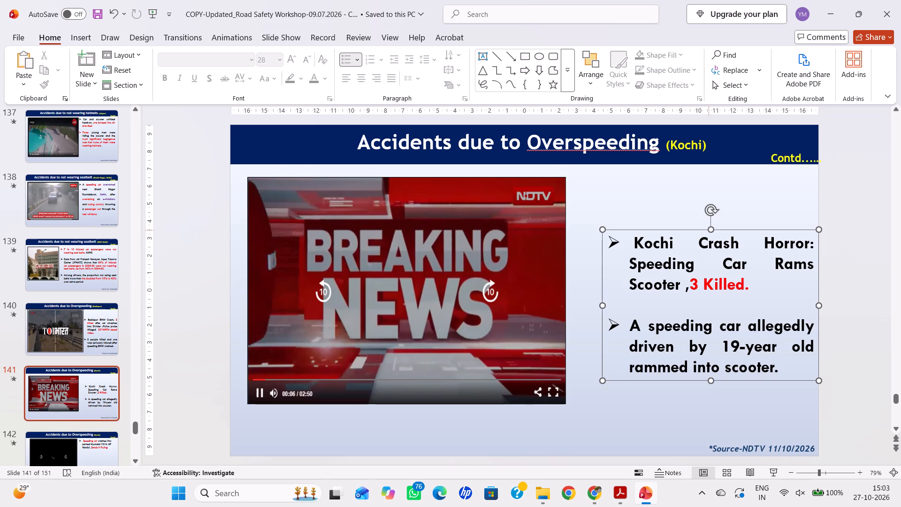
Preview the Kochi scooter crash video and enlarge it, widening it up to the bullet text and extending its bottom edge.
{"action": "left_click", "coordinate": [394, 292]}
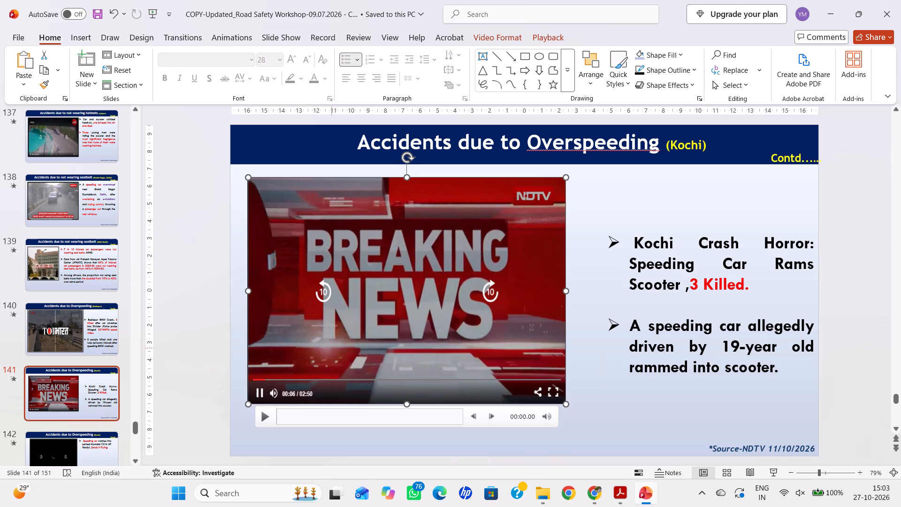
{"action": "left_click", "coordinate": [262, 417]}
{"action": "left_click", "coordinate": [433, 313]}
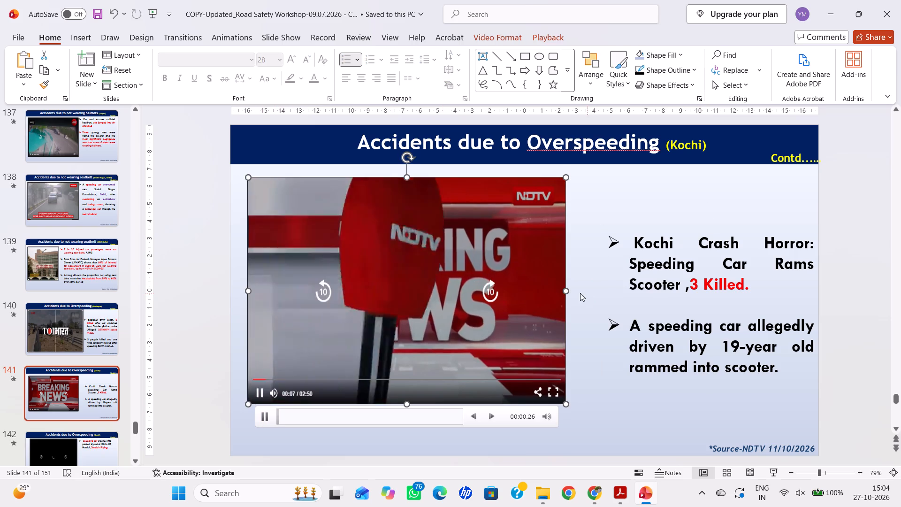
{"action": "left_click_drag", "start_coordinate": [567, 291], "coordinate": [596, 317]}
{"action": "left_click_drag", "start_coordinate": [420, 403], "coordinate": [421, 430]}
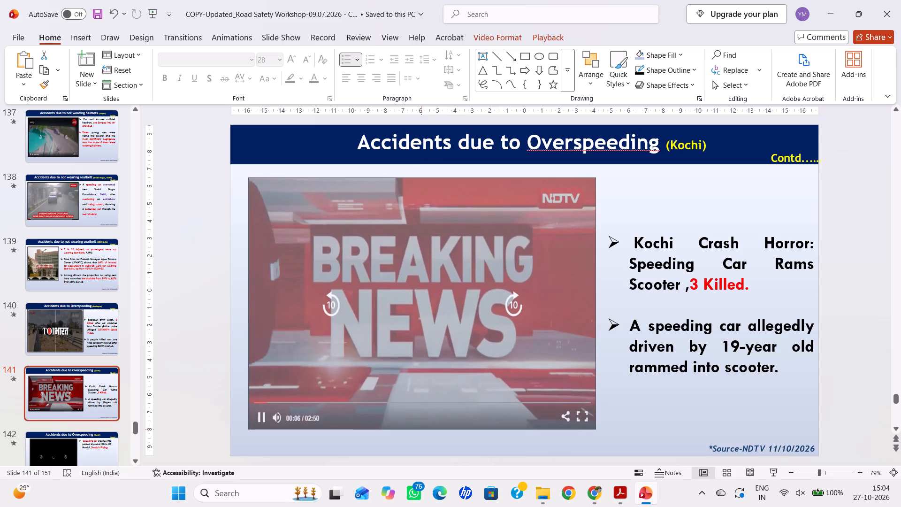
{"action": "left_click_drag", "start_coordinate": [421, 430], "coordinate": [421, 434]}
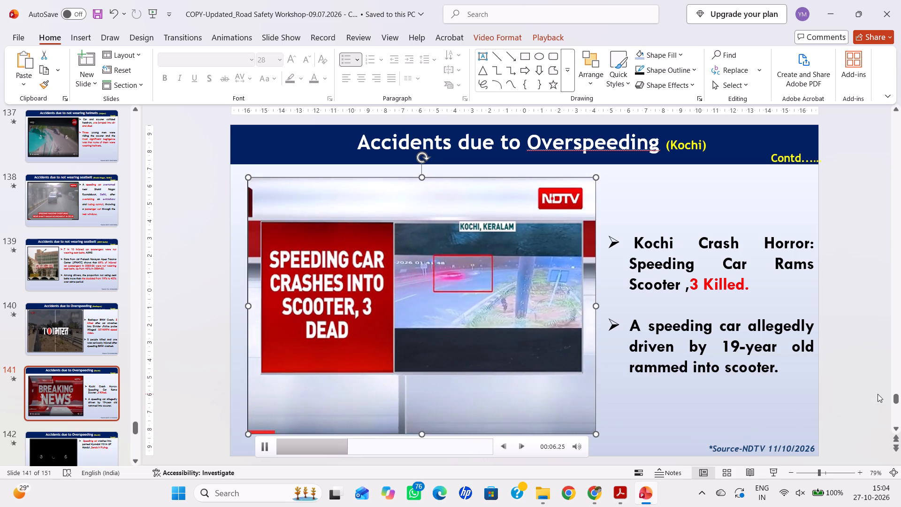
{"action": "left_click", "coordinate": [850, 238]}
Save the presentation.
{"action": "key", "text": "ctrl+s"}
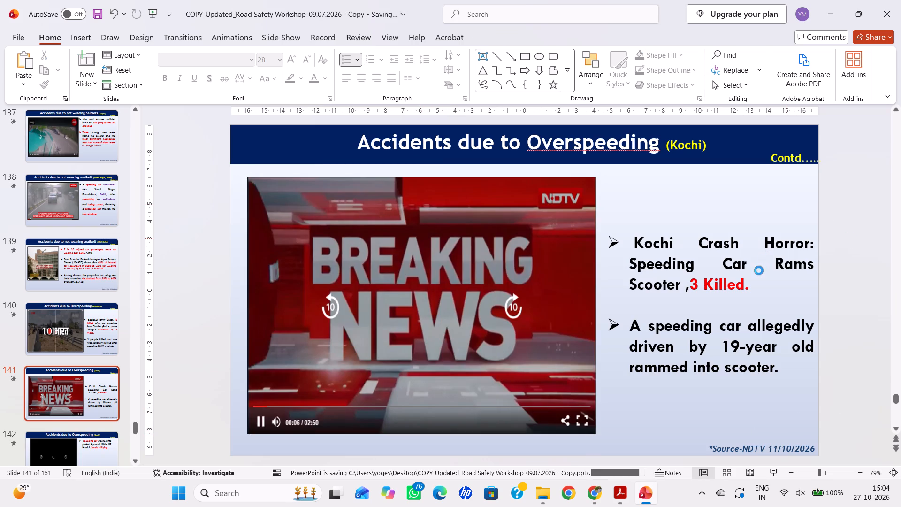
Compare slide 142 about the parked Hyundai i10 crash with the Kochi scooter crash slide, and preview slide 142's video.
{"action": "scroll", "coordinate": [759, 270], "scroll_direction": "down", "scroll_amount": 2}
{"action": "scroll", "coordinate": [712, 264], "scroll_direction": "up", "scroll_amount": 1}
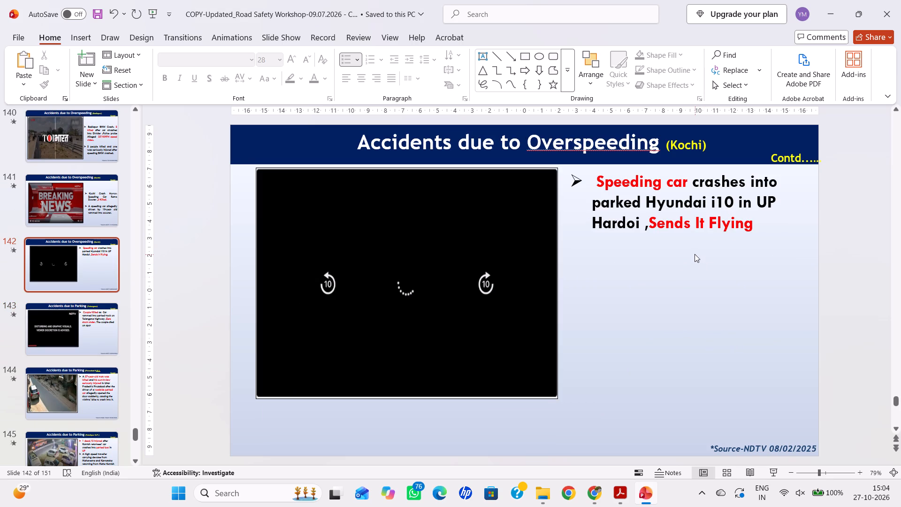
{"action": "scroll", "coordinate": [381, 256], "scroll_direction": "up", "scroll_amount": 1}
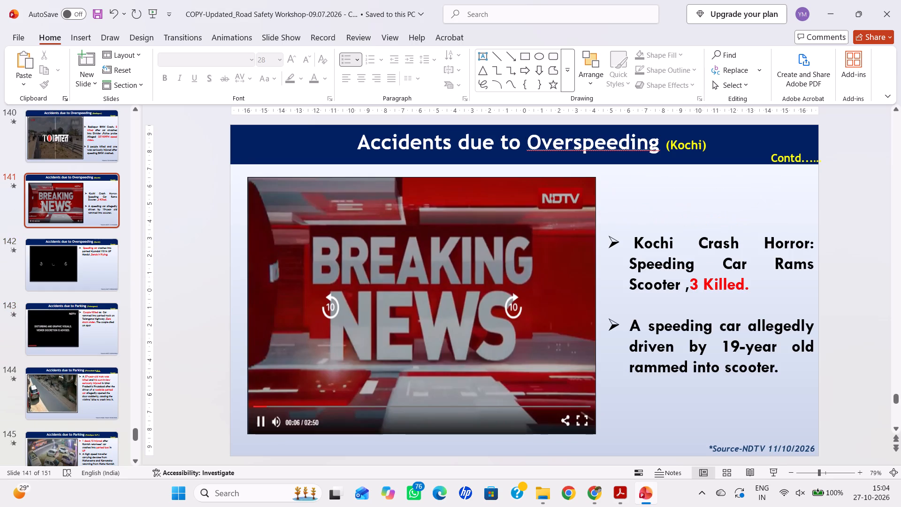
{"action": "scroll", "coordinate": [381, 256], "scroll_direction": "down", "scroll_amount": 1}
{"action": "left_click", "coordinate": [381, 256]}
{"action": "left_click", "coordinate": [392, 271]}
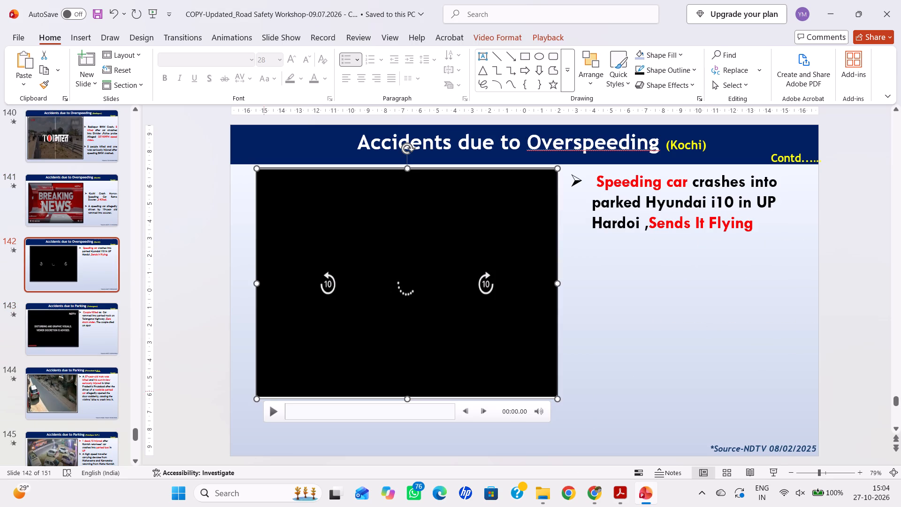
{"action": "left_click", "coordinate": [269, 418]}
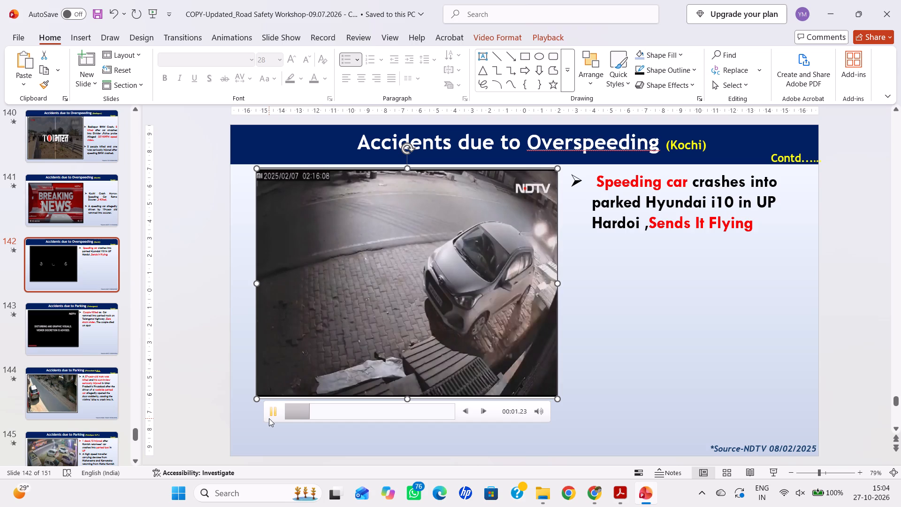
Preview the video on slide 143, the Telangana parking accident slide.
{"action": "scroll", "coordinate": [747, 358], "scroll_direction": "down", "scroll_amount": 1}
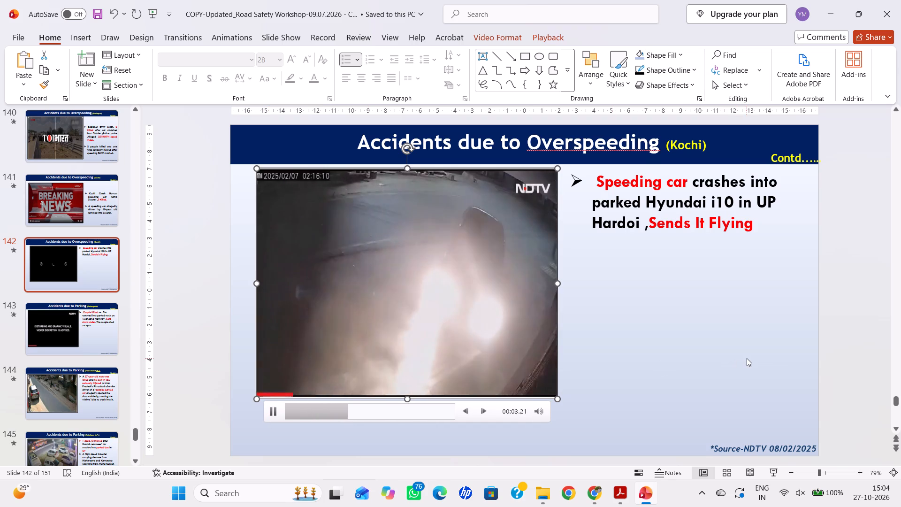
{"action": "left_click", "coordinate": [418, 288]}
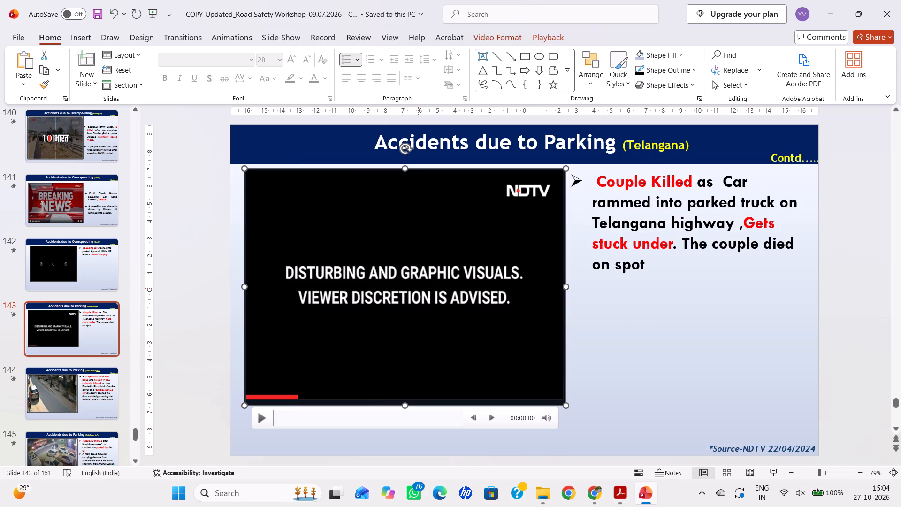
{"action": "left_click", "coordinate": [265, 421]}
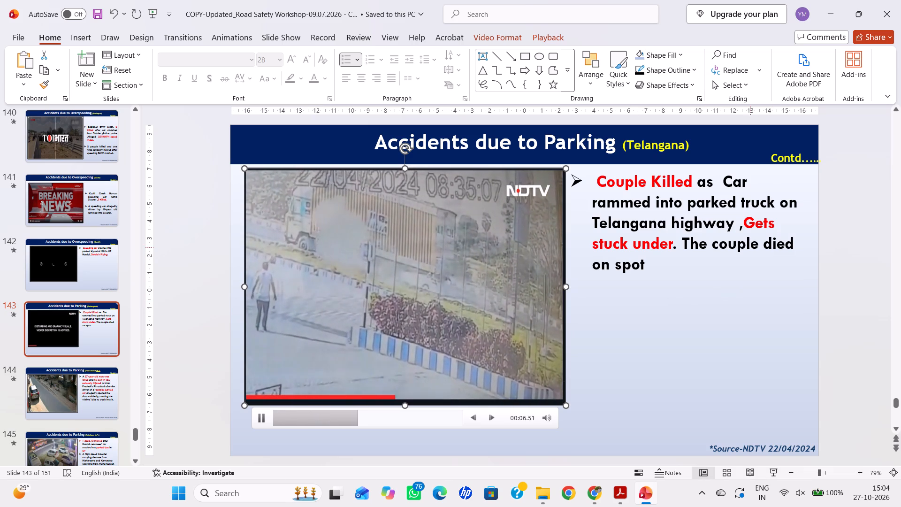
On slide 142, justify the Hyundai i10 bullet with 1.5 line spacing, narrow its text box and lower it beside the video's middle.
{"action": "scroll", "coordinate": [602, 283], "scroll_direction": "up", "scroll_amount": 1}
{"action": "left_click", "coordinate": [629, 219]}
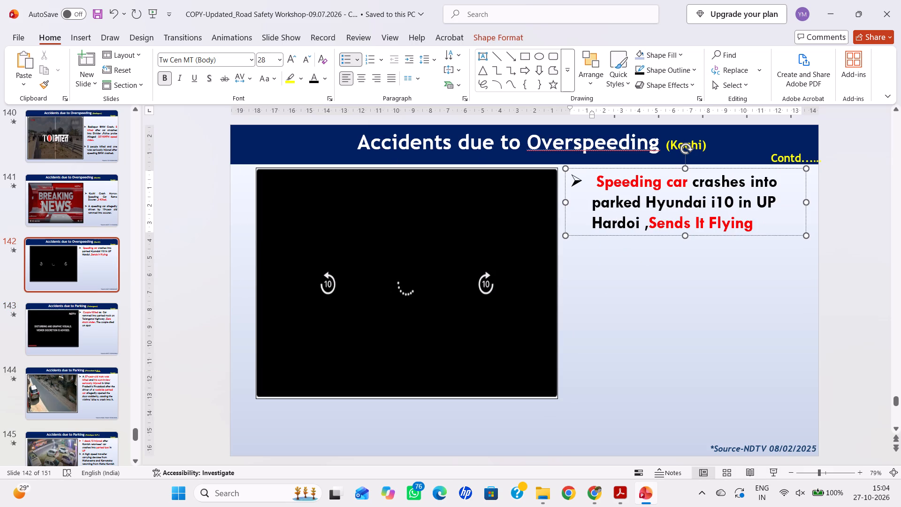
{"action": "left_click_drag", "start_coordinate": [658, 234], "coordinate": [682, 321]}
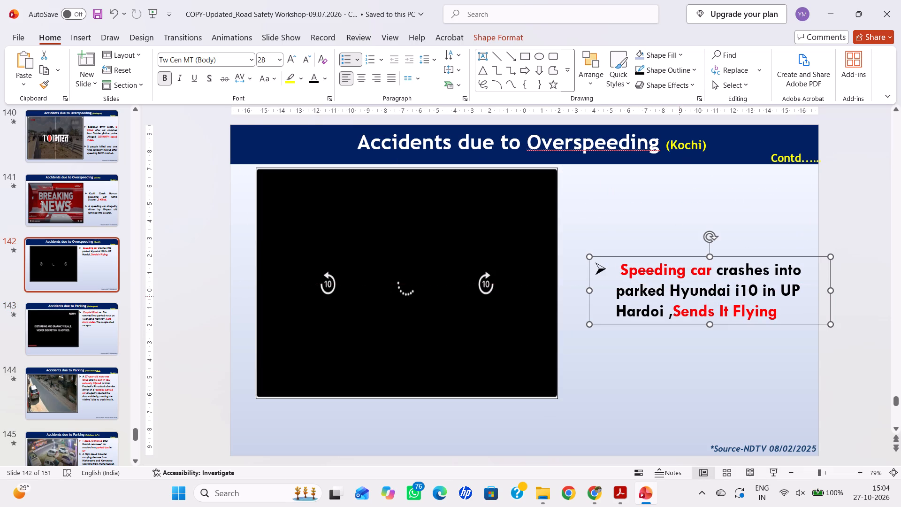
{"action": "left_click_drag", "start_coordinate": [828, 289], "coordinate": [818, 291]}
{"action": "left_click", "coordinate": [720, 295]}
{"action": "key", "text": "ctrl+a"}
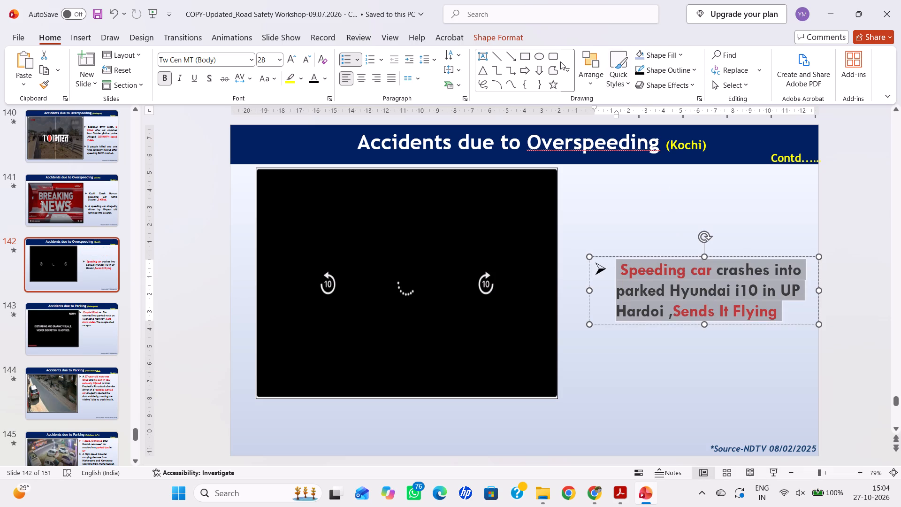
{"action": "left_click", "coordinate": [427, 55]}
{"action": "left_click", "coordinate": [445, 90]}
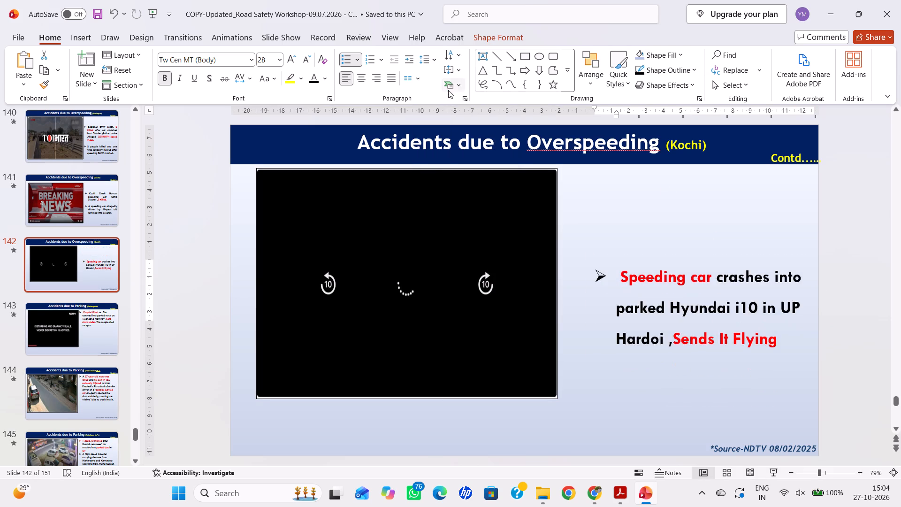
{"action": "left_click", "coordinate": [386, 78]}
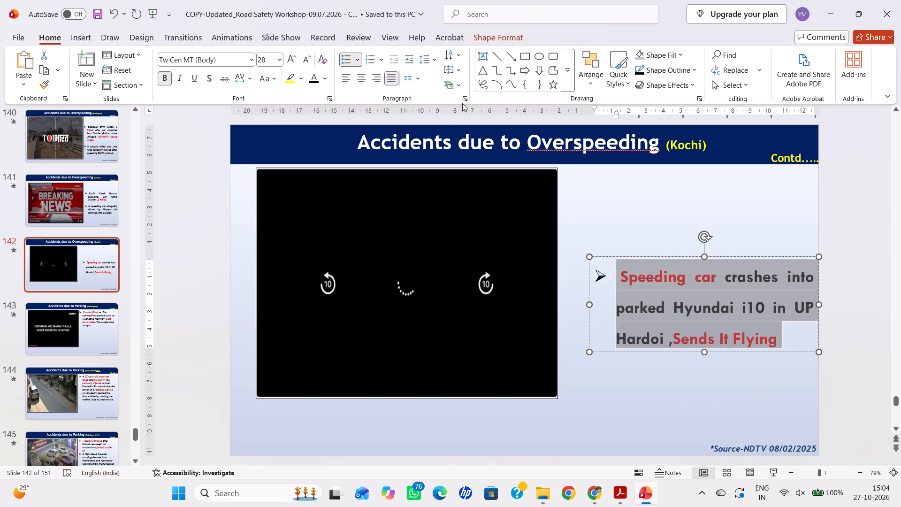
{"action": "left_click_drag", "start_coordinate": [771, 254], "coordinate": [764, 253]}
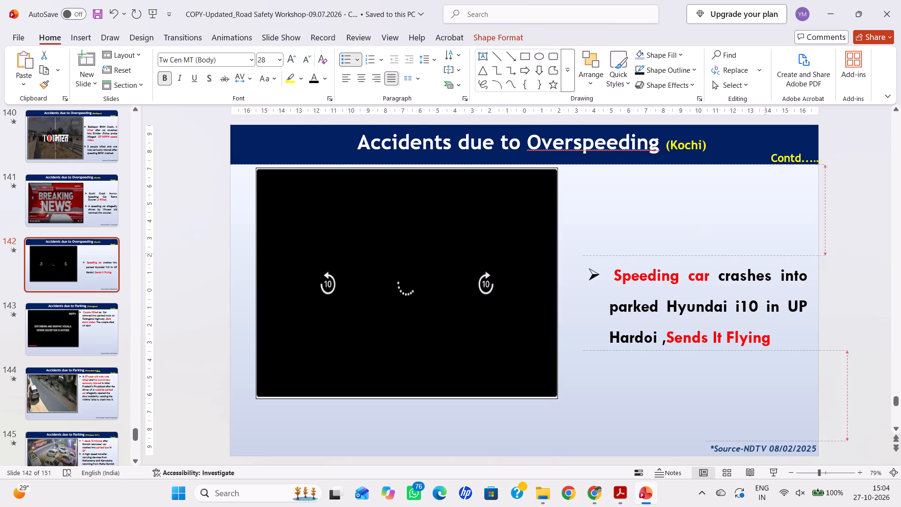
{"action": "left_click_drag", "start_coordinate": [764, 253], "coordinate": [762, 245]}
{"action": "left_click", "coordinate": [840, 291]}
On slide 143, justify the Telangana couple bullet with 1.5 line spacing and lower its text box beside the video's middle.
{"action": "scroll", "coordinate": [773, 292], "scroll_direction": "up", "scroll_amount": 1}
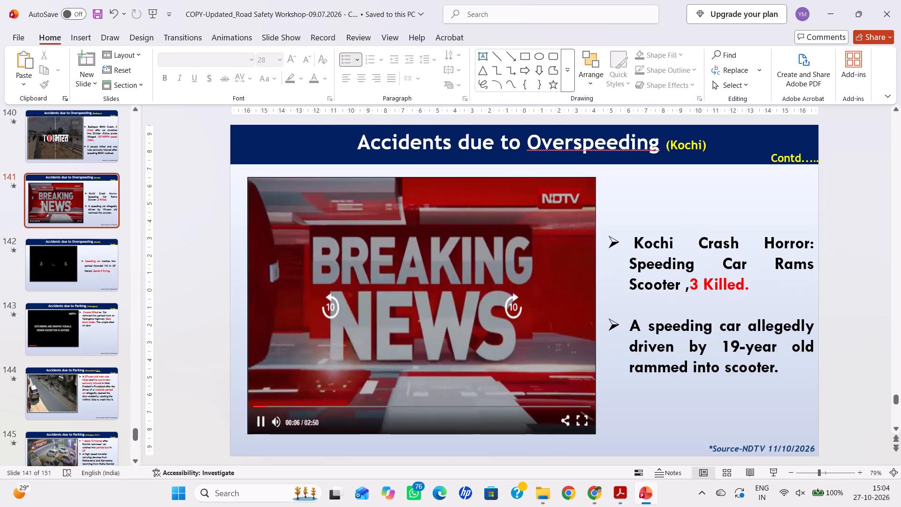
{"action": "scroll", "coordinate": [739, 289], "scroll_direction": "down", "scroll_amount": 2}
{"action": "scroll", "coordinate": [739, 289], "scroll_direction": "up", "scroll_amount": 1}
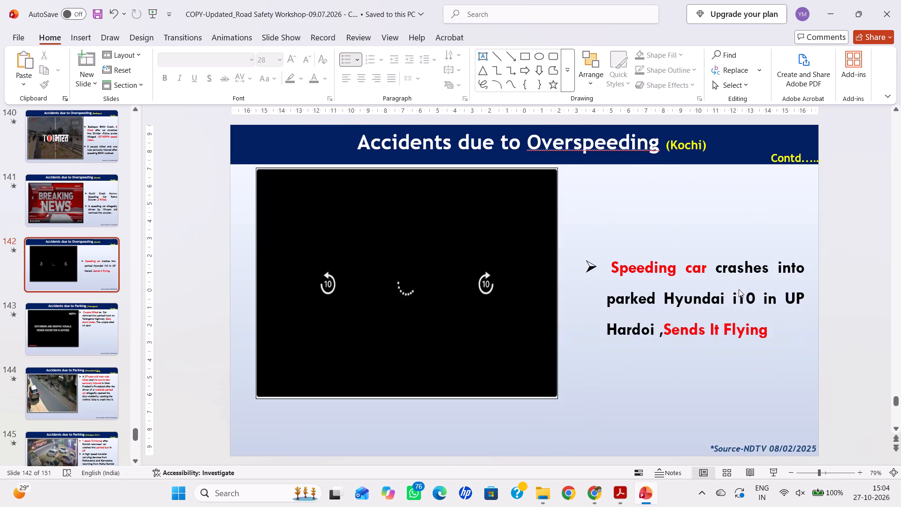
{"action": "scroll", "coordinate": [739, 289], "scroll_direction": "down", "scroll_amount": 1}
{"action": "left_click", "coordinate": [662, 248]}
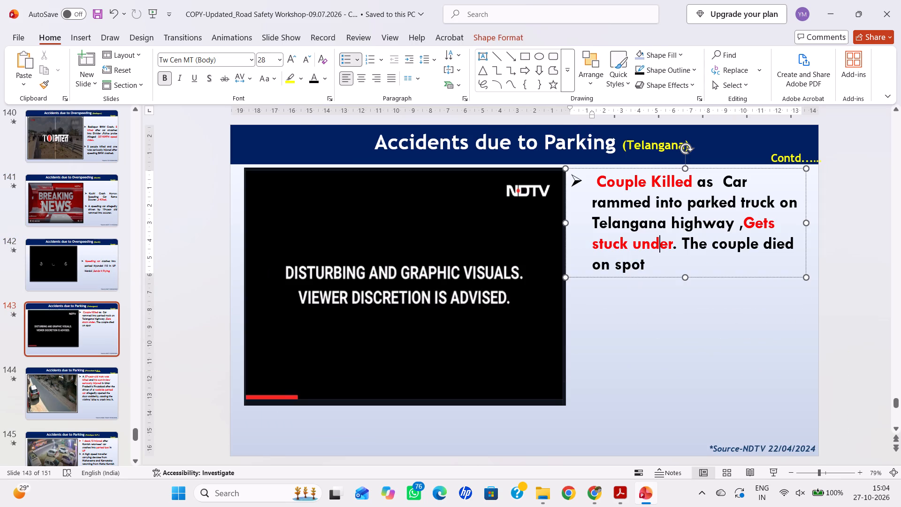
{"action": "key", "text": "ctrl+a"}
{"action": "left_click", "coordinate": [394, 81]}
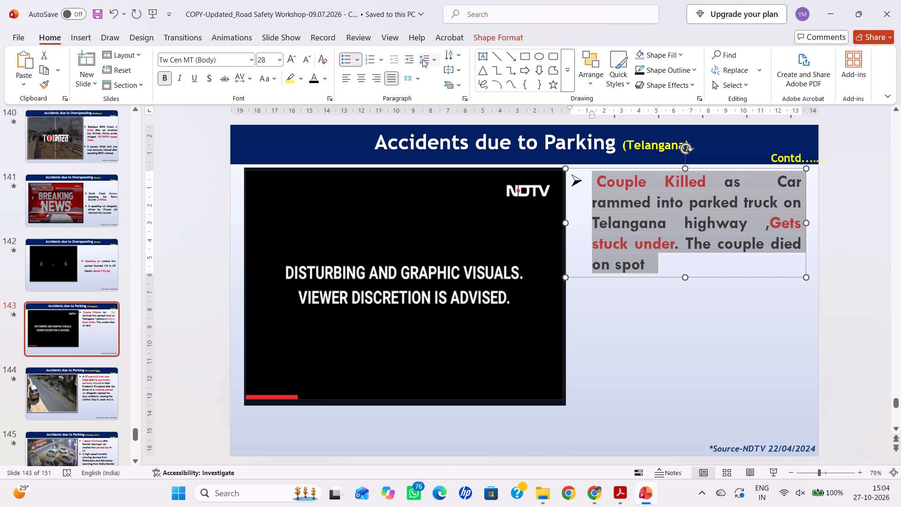
{"action": "left_click", "coordinate": [422, 59]}
{"action": "left_click", "coordinate": [434, 92]}
{"action": "left_click_drag", "start_coordinate": [674, 324], "coordinate": [680, 367]}
{"action": "left_click", "coordinate": [841, 384]}
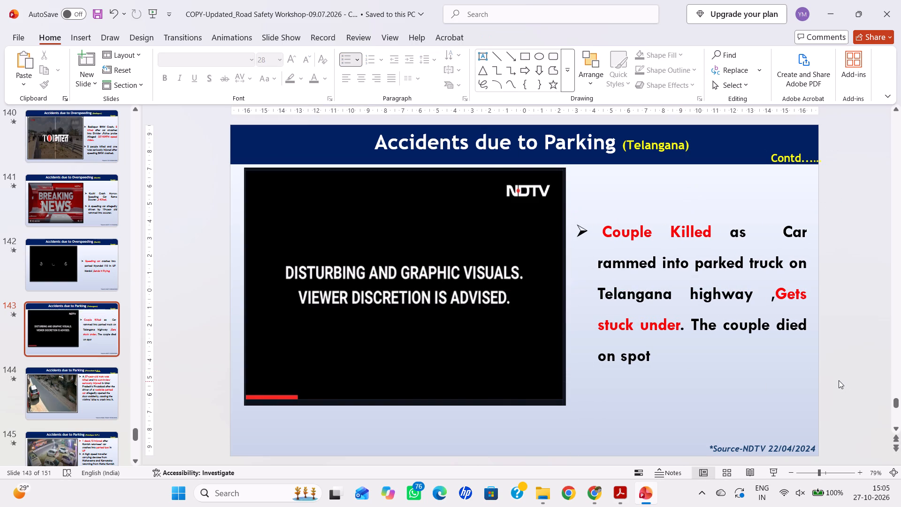
Save the presentation.
{"action": "key", "text": "ctrl+s"}
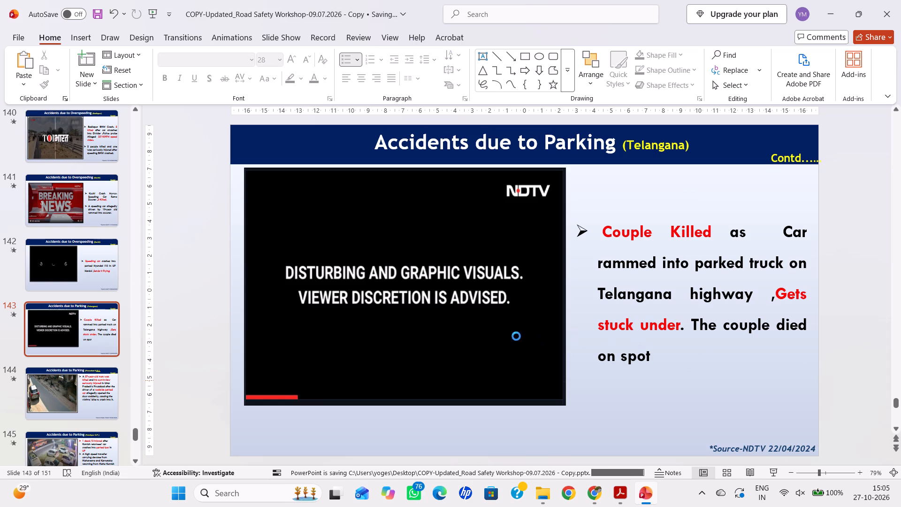
On slide 144, lower the Firozabad bullet's text box, fit it between the video and the slide edge, and justify its text.
{"action": "scroll", "coordinate": [470, 345], "scroll_direction": "down", "scroll_amount": 1}
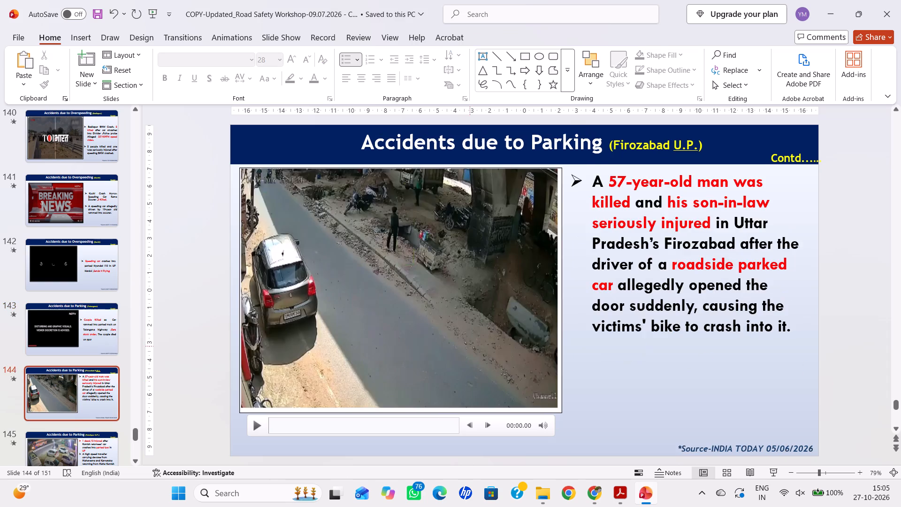
{"action": "scroll", "coordinate": [470, 346], "scroll_direction": "up", "scroll_amount": 1}
{"action": "scroll", "coordinate": [470, 346], "scroll_direction": "down", "scroll_amount": 1}
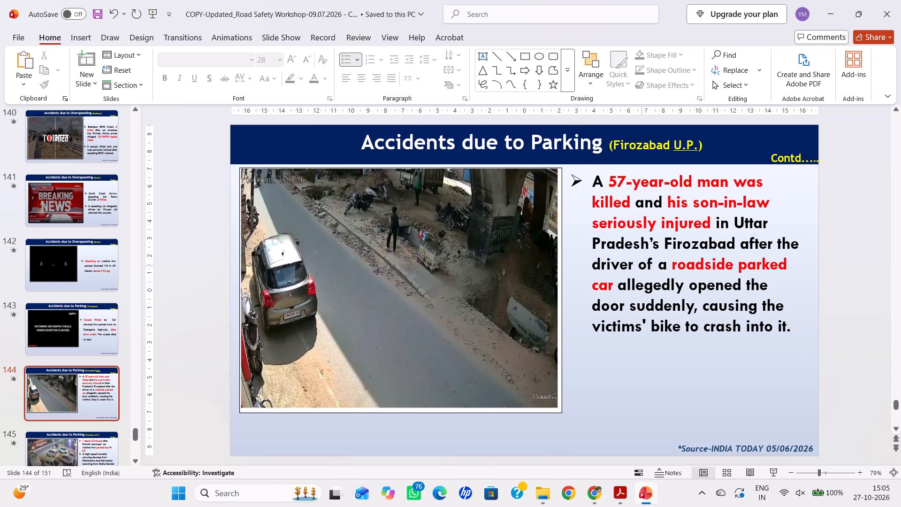
{"action": "left_click", "coordinate": [673, 239]}
{"action": "left_click", "coordinate": [808, 249]}
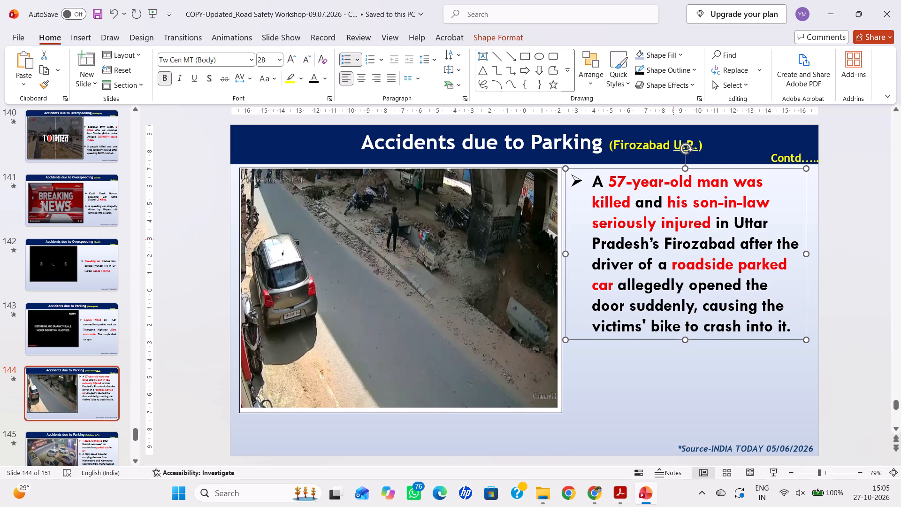
{"action": "left_click_drag", "start_coordinate": [808, 255], "coordinate": [818, 271]}
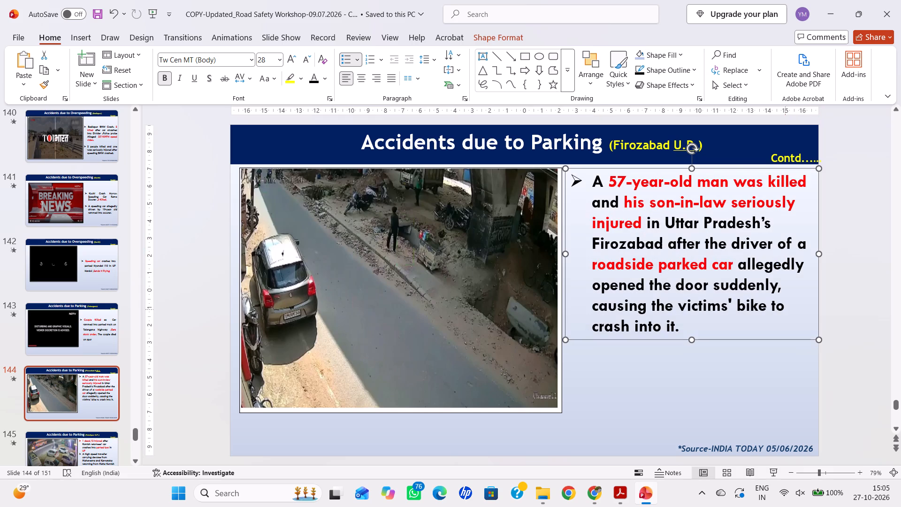
{"action": "left_click_drag", "start_coordinate": [781, 340], "coordinate": [784, 374]}
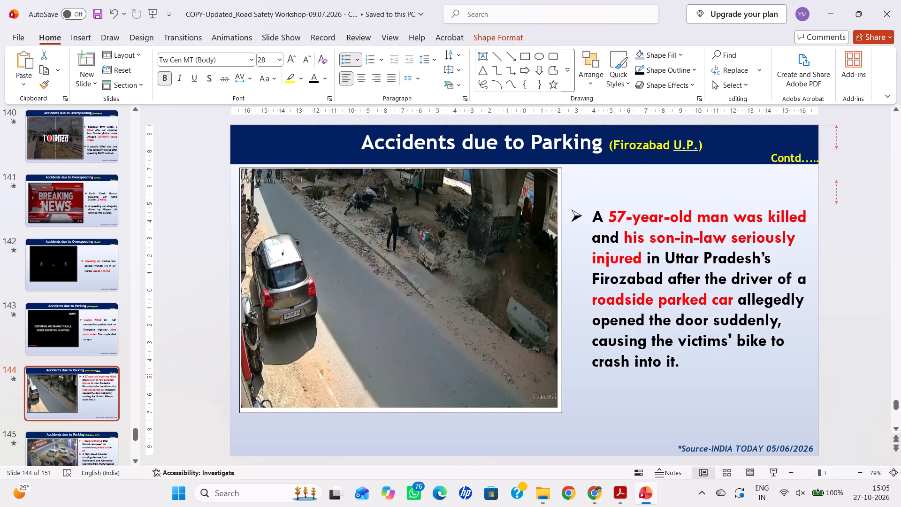
{"action": "left_click_drag", "start_coordinate": [784, 374], "coordinate": [779, 374]}
{"action": "left_click_drag", "start_coordinate": [561, 288], "coordinate": [575, 302]}
{"action": "left_click", "coordinate": [648, 275]}
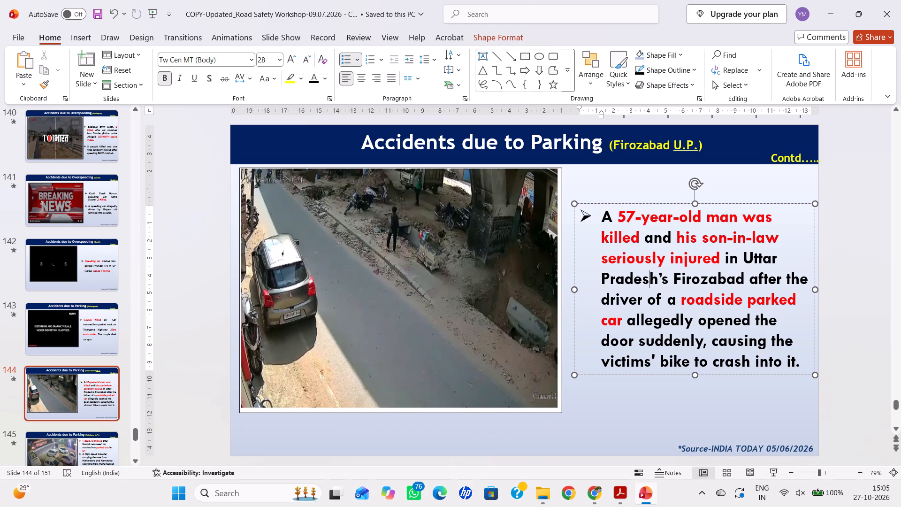
{"action": "left_click", "coordinate": [394, 77]}
Enlarge slide 144's video, extending its bottom edge and widening it from the slide's left edge to near the bullet text.
{"action": "left_click", "coordinate": [385, 337]}
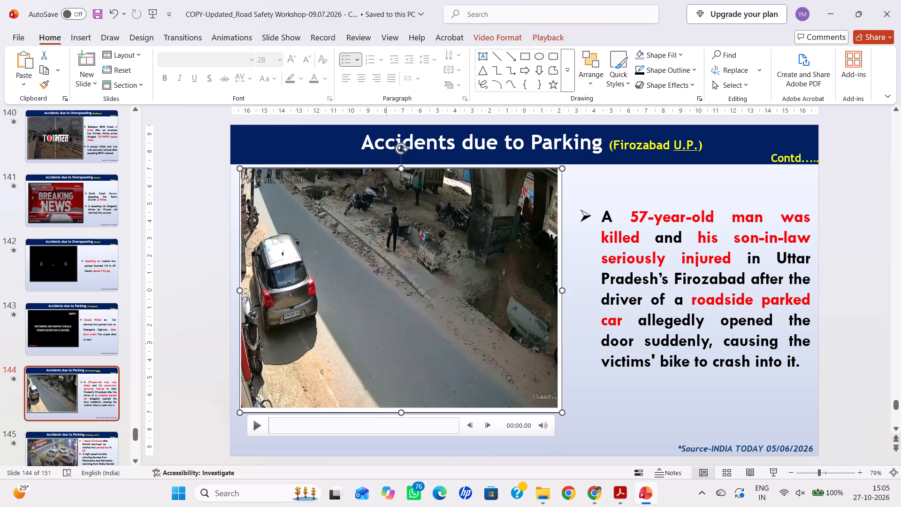
{"action": "left_click_drag", "start_coordinate": [400, 413], "coordinate": [400, 438]}
{"action": "left_click_drag", "start_coordinate": [243, 303], "coordinate": [232, 303]}
{"action": "left_click_drag", "start_coordinate": [562, 306], "coordinate": [565, 306]}
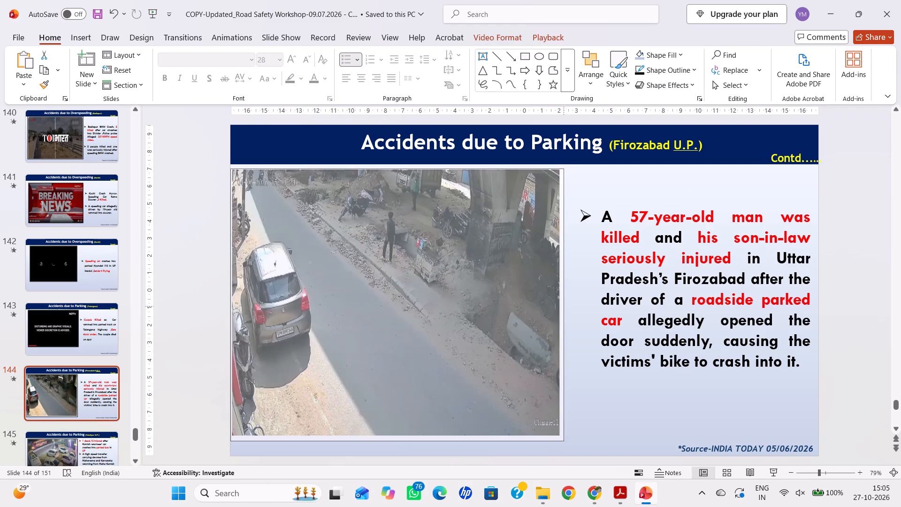
{"action": "left_click_drag", "start_coordinate": [565, 306], "coordinate": [570, 309]}
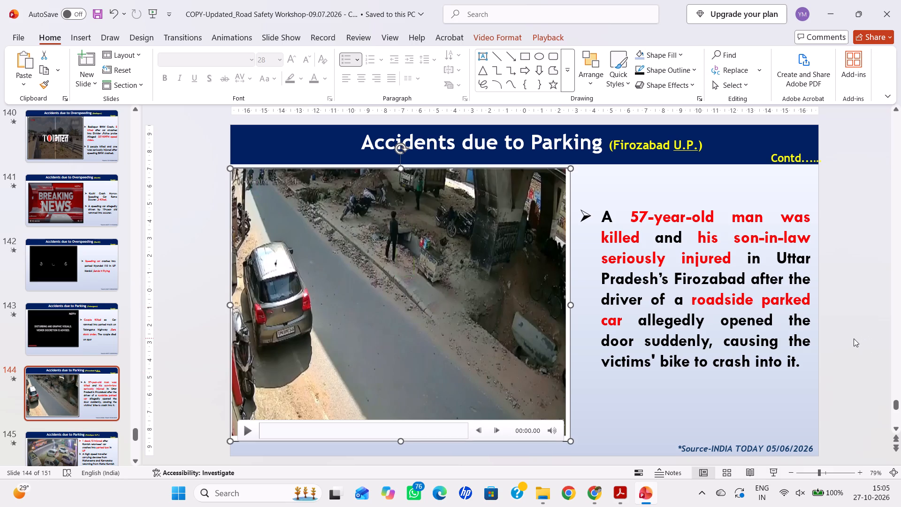
Save the presentation.
{"action": "key", "text": "ctrl+s"}
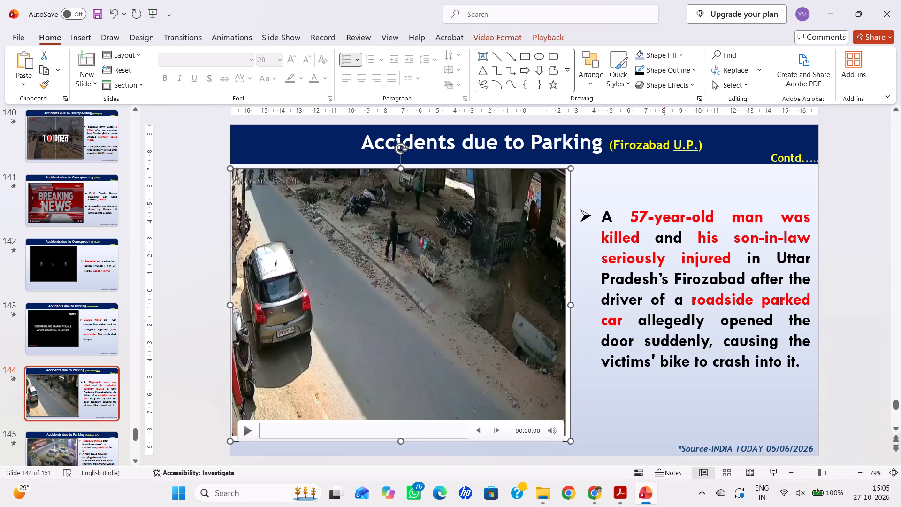
{"action": "left_click", "coordinate": [716, 287]}
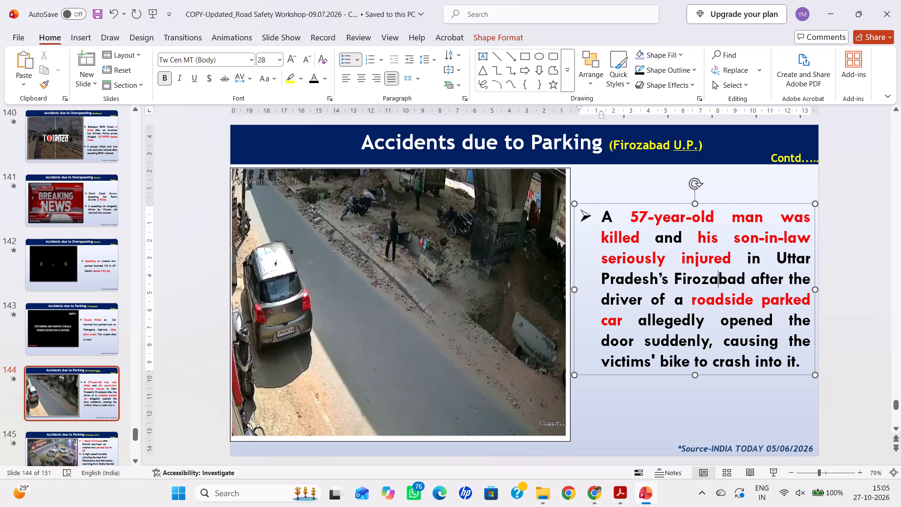
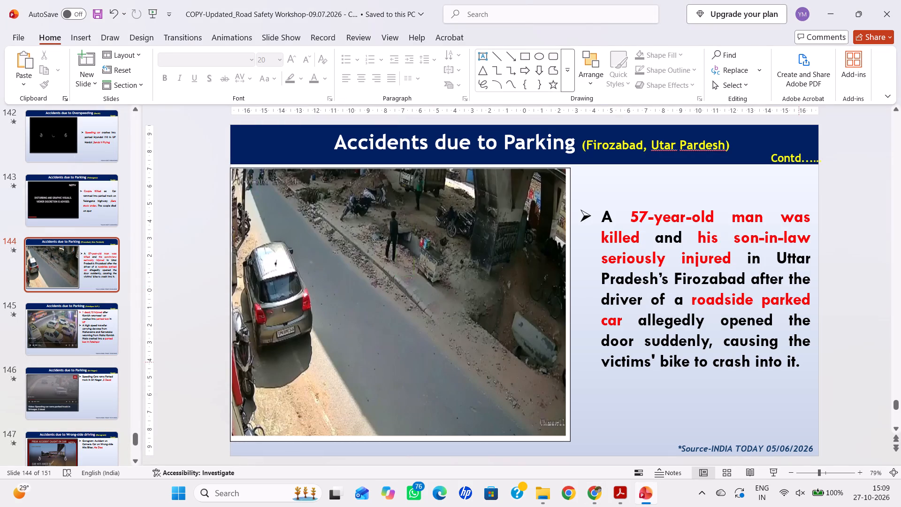
{"action": "left_click_drag", "start_coordinate": [799, 362], "coordinate": [608, 213]}
{"action": "right_click", "coordinate": [667, 275]}
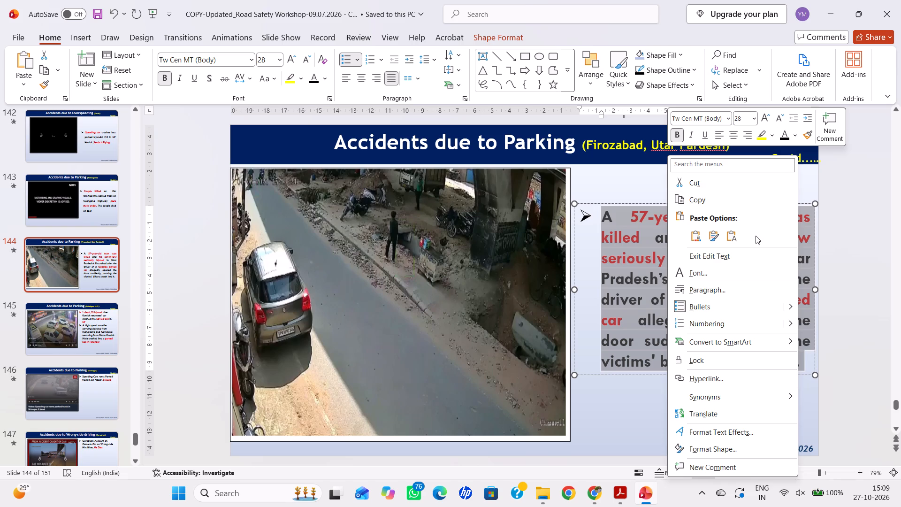
{"action": "left_click", "coordinate": [727, 235]}
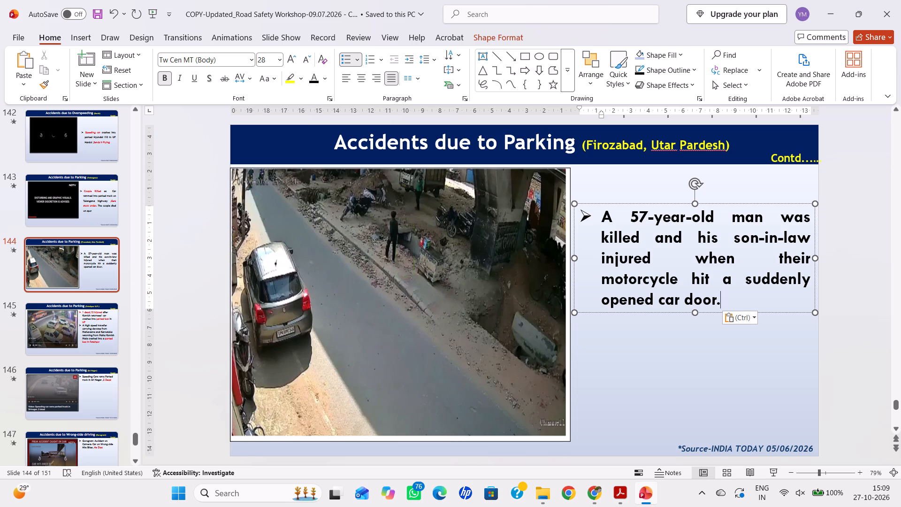
Colour the words "57-year-old man" and "killed" red in slide 144's bullet.
{"action": "left_click_drag", "start_coordinate": [627, 218], "coordinate": [714, 221]}
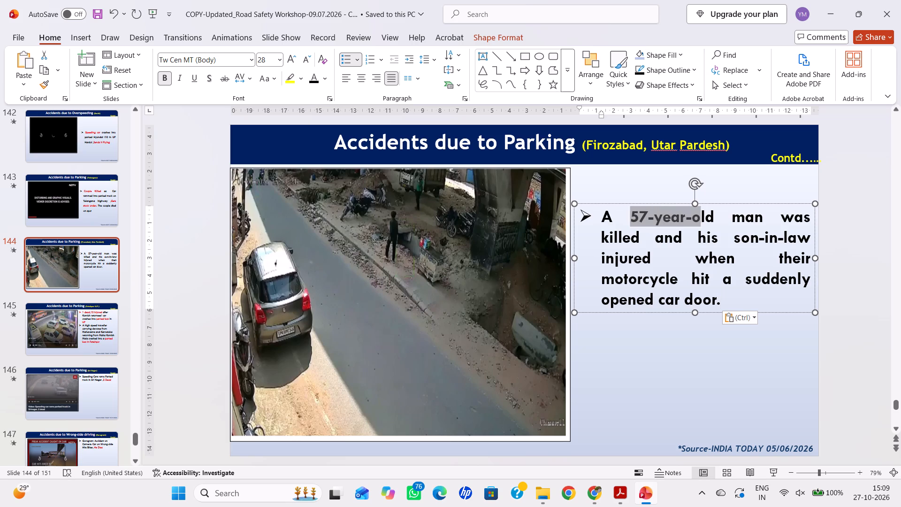
{"action": "left_click_drag", "start_coordinate": [714, 221], "coordinate": [756, 217]}
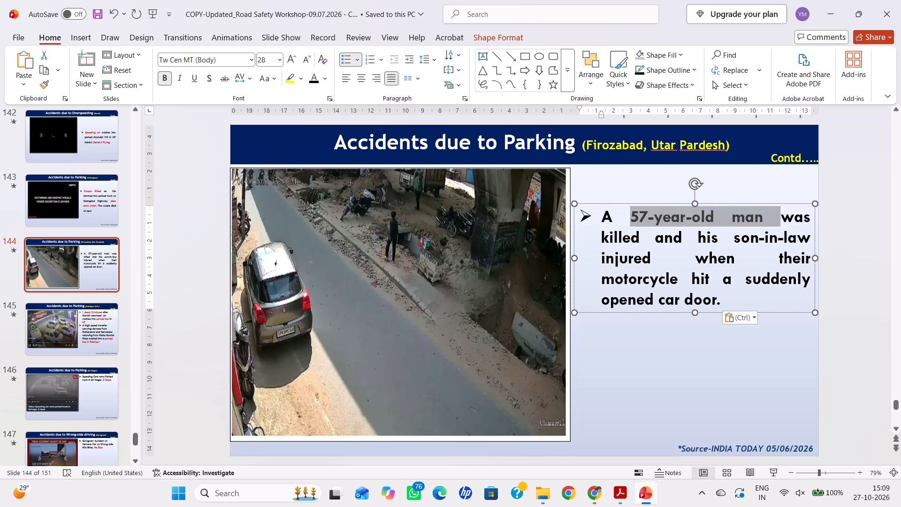
{"action": "left_click_drag", "start_coordinate": [756, 217], "coordinate": [763, 219]}
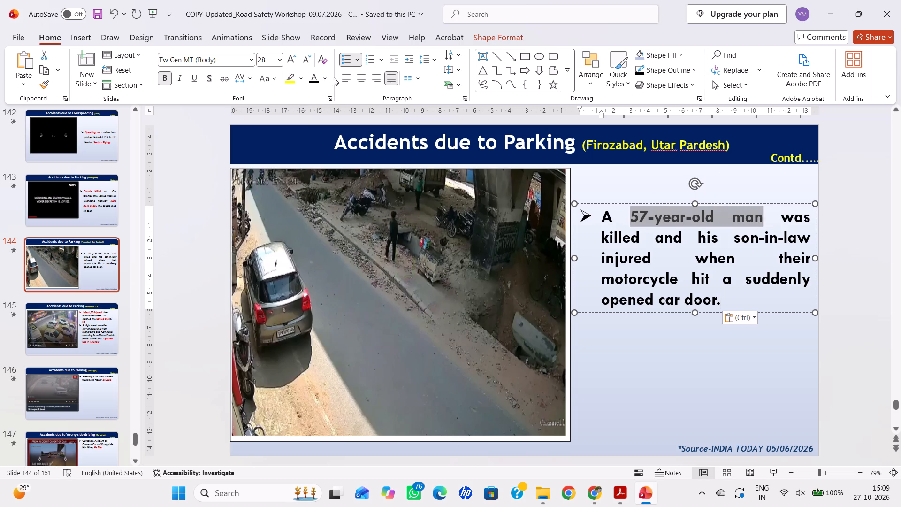
{"action": "left_click", "coordinate": [323, 75]}
{"action": "left_click", "coordinate": [333, 256]}
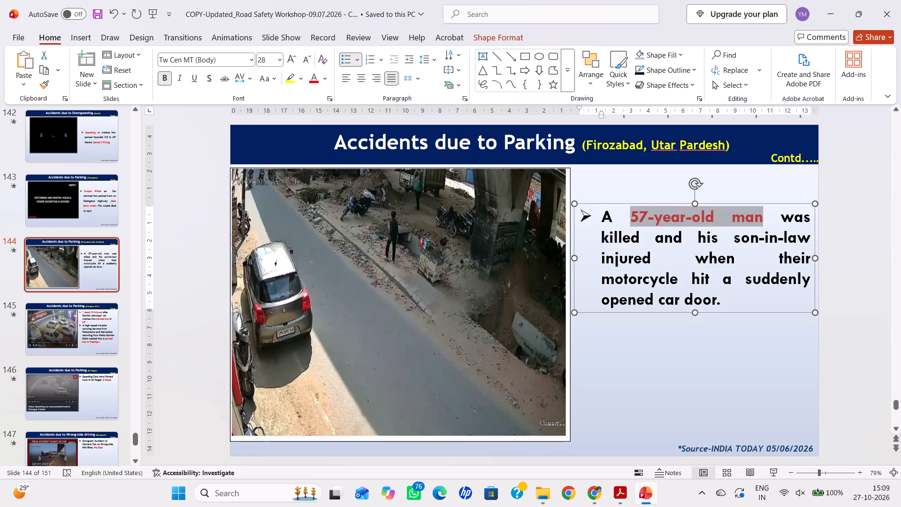
{"action": "left_click", "coordinate": [665, 405]}
{"action": "left_click_drag", "start_coordinate": [603, 234], "coordinate": [641, 238]}
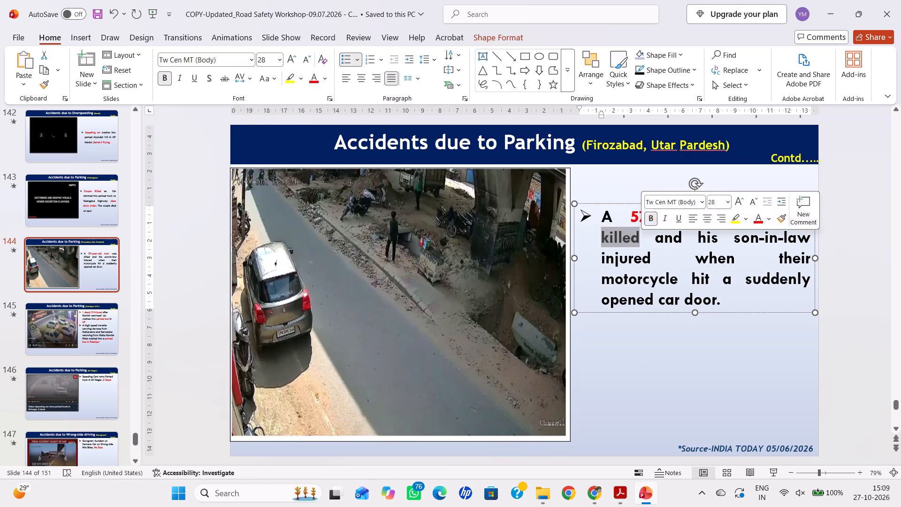
{"action": "left_click", "coordinate": [314, 77]}
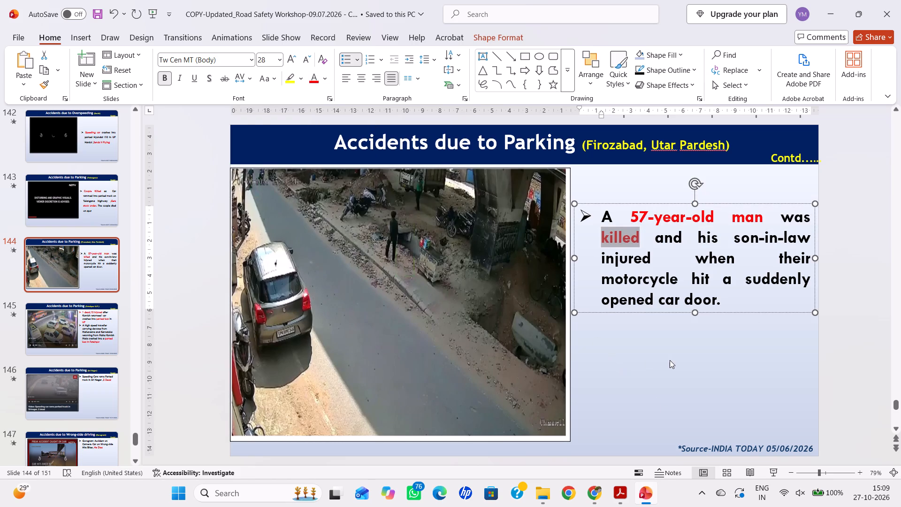
{"action": "left_click", "coordinate": [670, 360]}
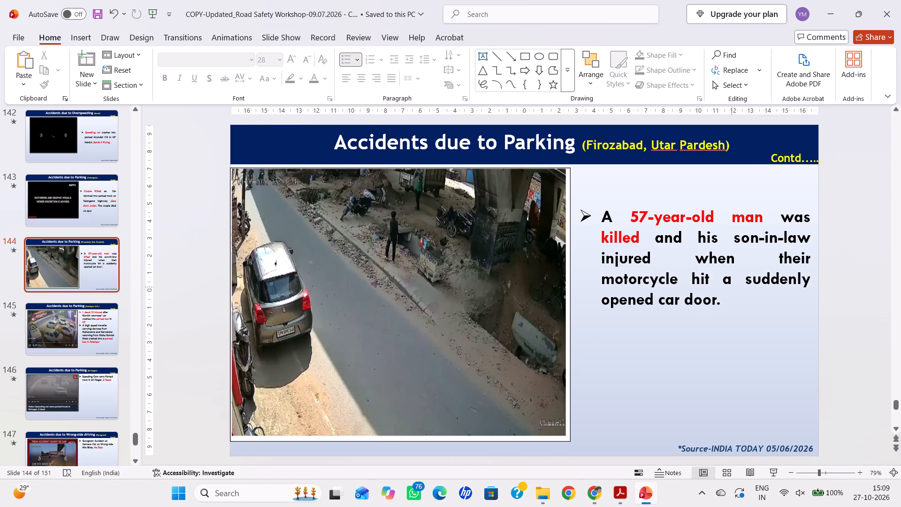
Colour the words "motorcycle hit" and "opened car door." red in slide 144's bullet.
{"action": "left_click_drag", "start_coordinate": [598, 279], "coordinate": [699, 278]}
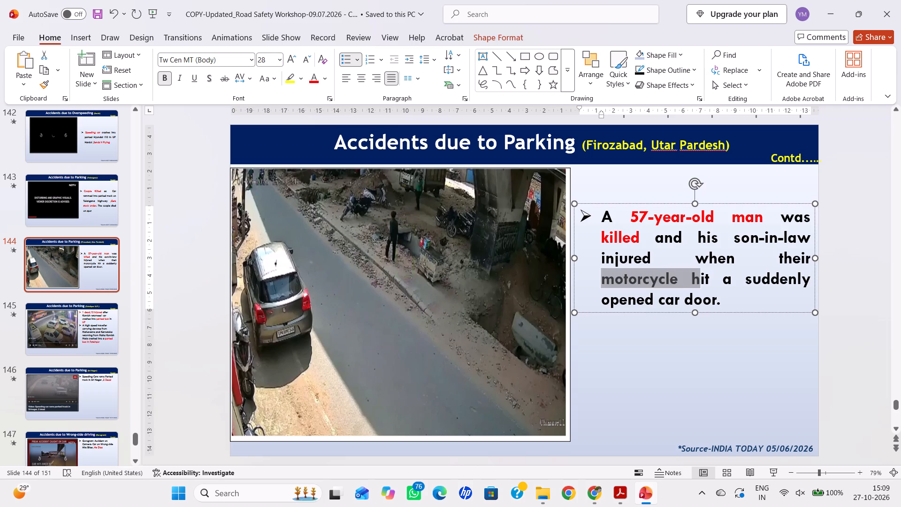
{"action": "left_click_drag", "start_coordinate": [699, 278], "coordinate": [677, 271]}
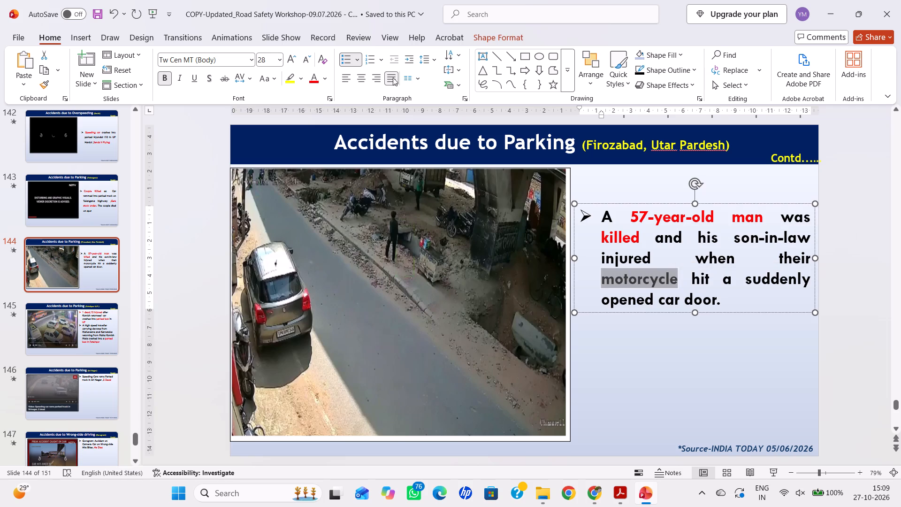
{"action": "left_click", "coordinate": [315, 78]}
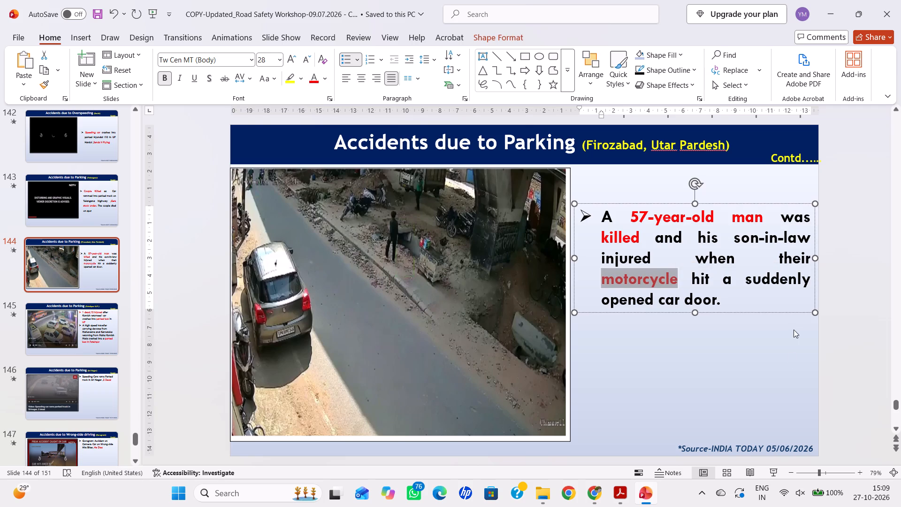
{"action": "left_click", "coordinate": [787, 355]}
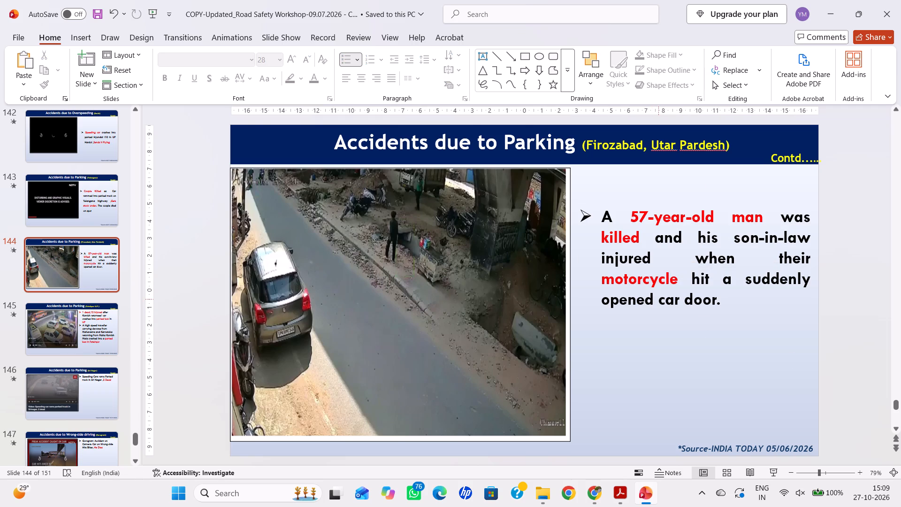
{"action": "left_click_drag", "start_coordinate": [606, 296], "coordinate": [727, 294]}
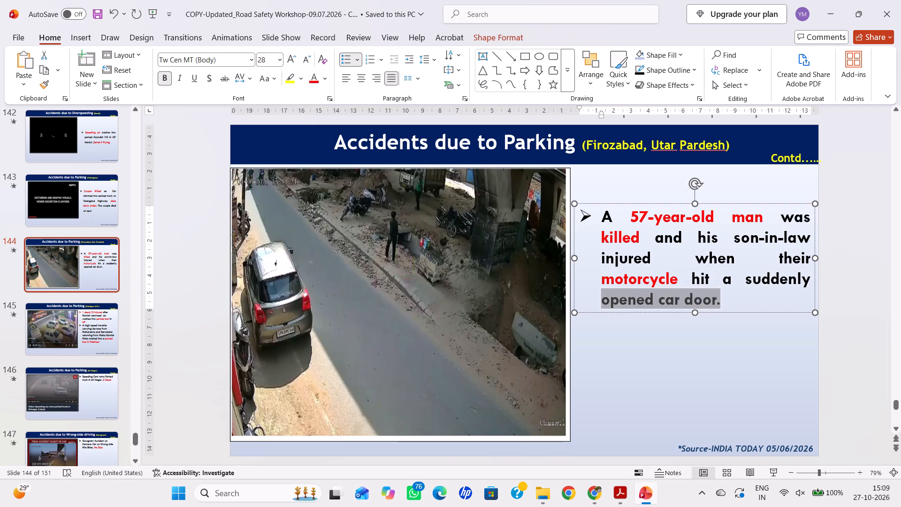
{"action": "left_click_drag", "start_coordinate": [727, 294], "coordinate": [728, 294]}
{"action": "left_click", "coordinate": [314, 76]}
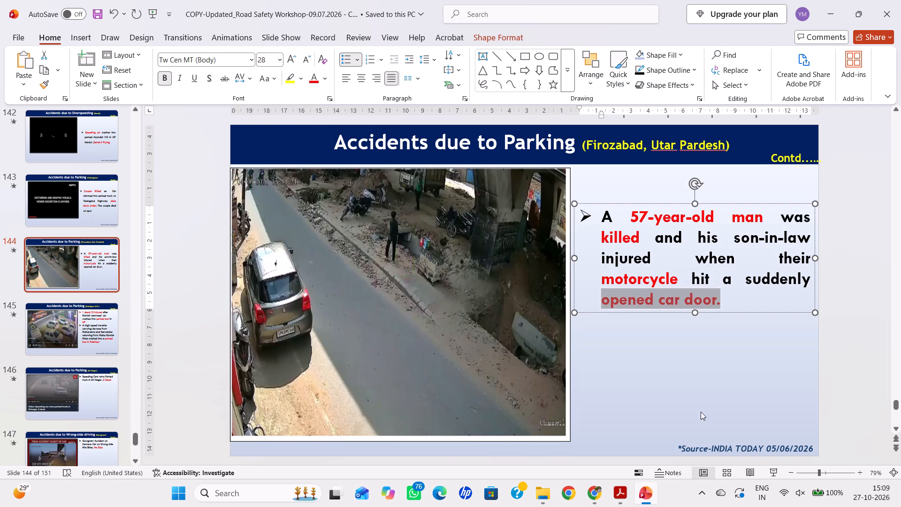
{"action": "left_click", "coordinate": [702, 412]}
{"action": "left_click_drag", "start_coordinate": [681, 271], "coordinate": [712, 278]}
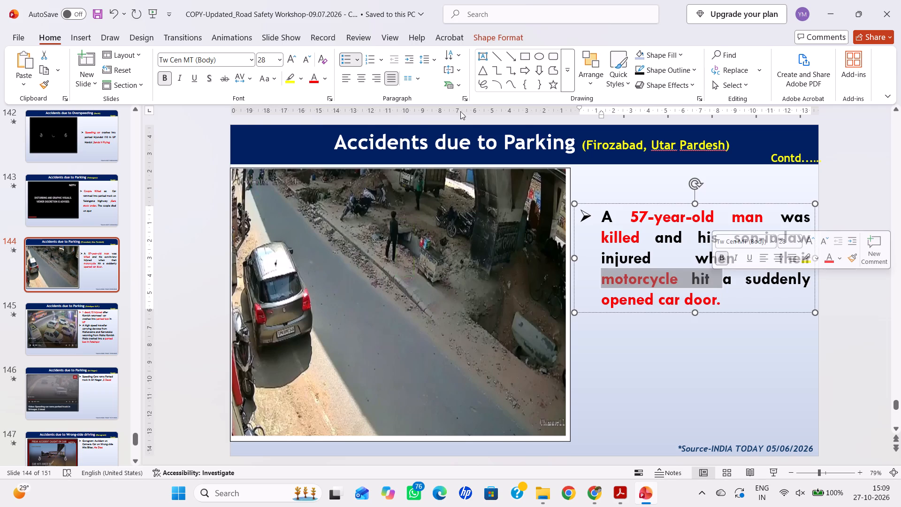
{"action": "left_click", "coordinate": [317, 79]}
Save the presentation.
{"action": "key", "text": "ctrl+s"}
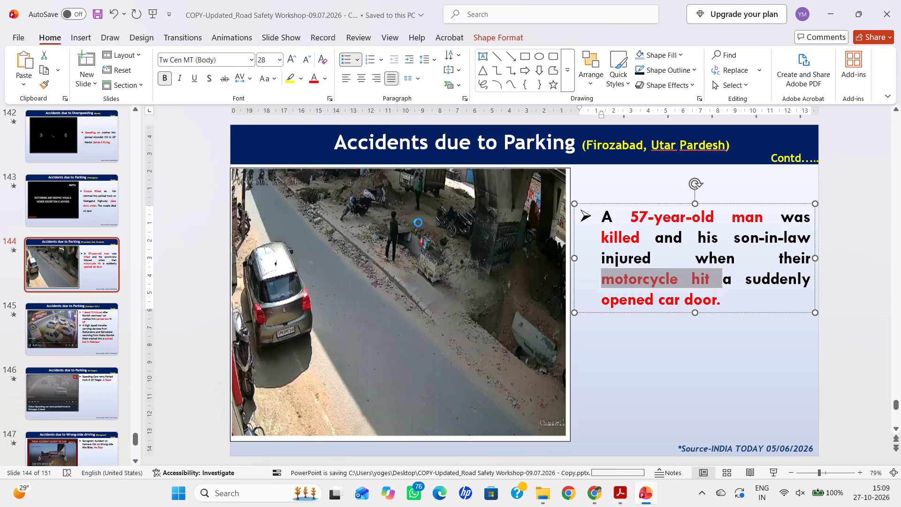
Set the line spacing of slide 144's bullet text to 1.5 and shift its text box slightly down.
{"action": "left_click", "coordinate": [736, 304]}
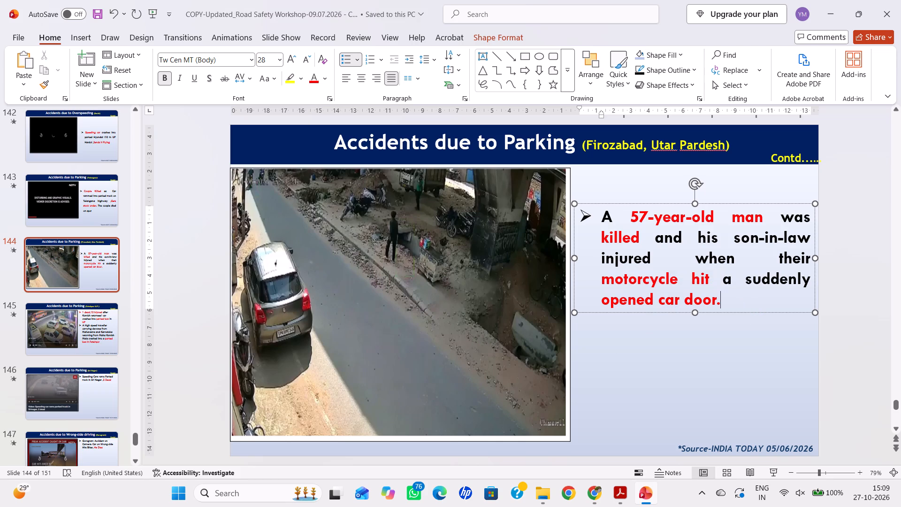
{"action": "key", "text": "ctrl+a"}
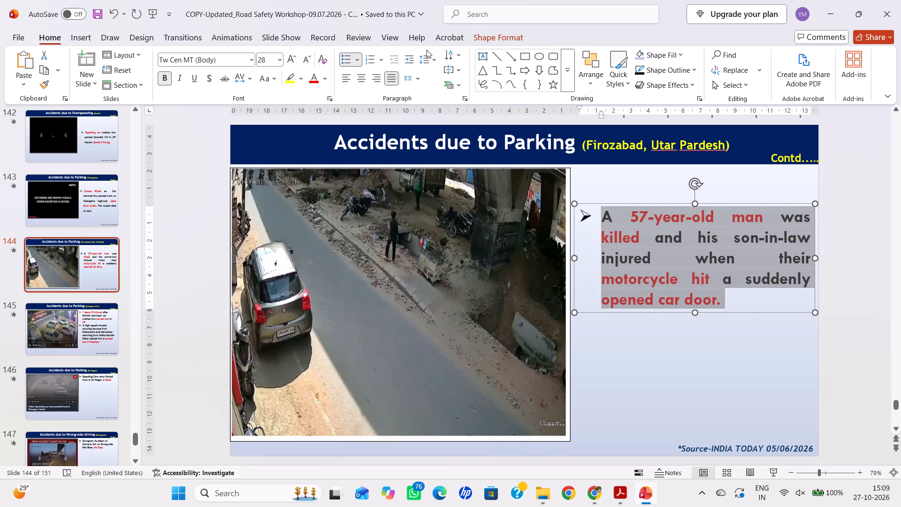
{"action": "left_click", "coordinate": [426, 61]}
{"action": "left_click", "coordinate": [443, 95]}
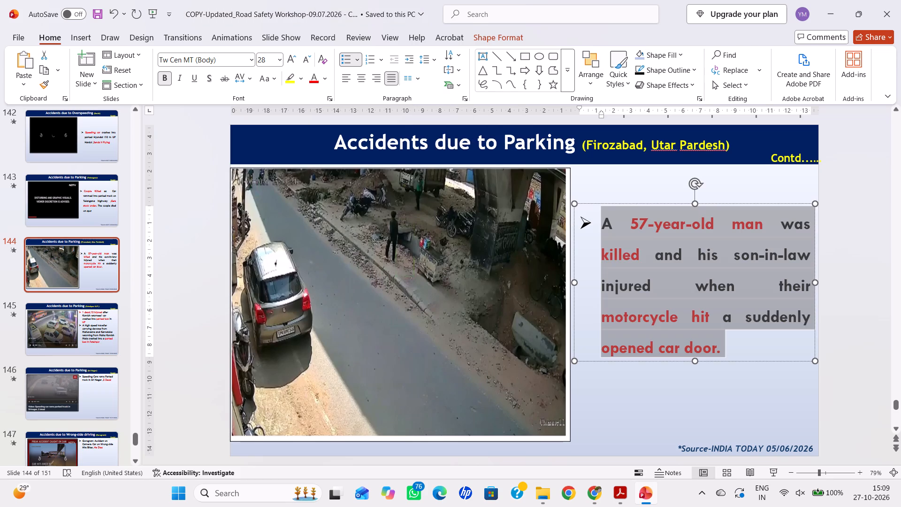
{"action": "left_click_drag", "start_coordinate": [752, 358], "coordinate": [752, 366]}
{"action": "left_click", "coordinate": [742, 399]}
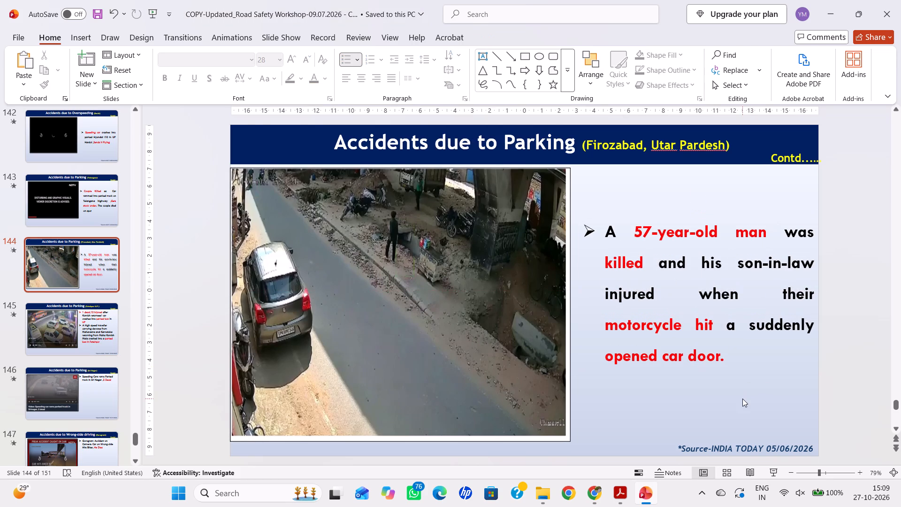
Save the presentation.
{"action": "key", "text": "ctrl+s"}
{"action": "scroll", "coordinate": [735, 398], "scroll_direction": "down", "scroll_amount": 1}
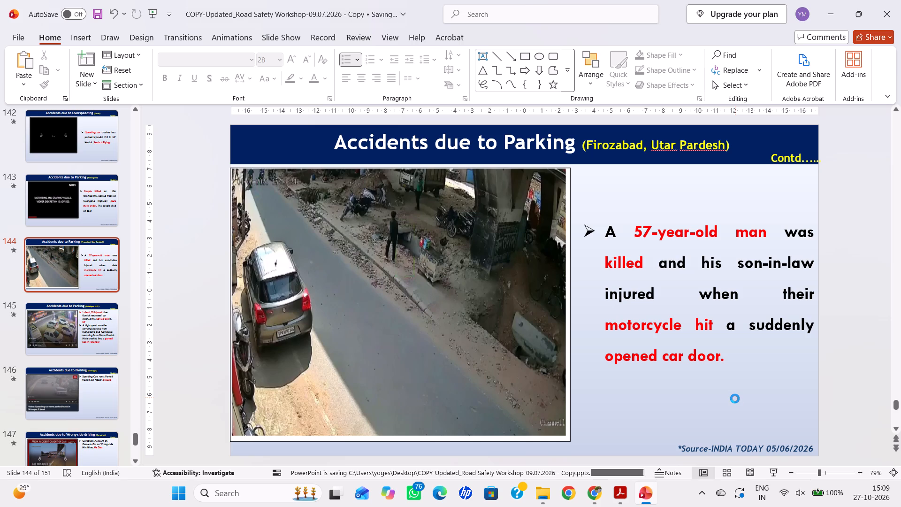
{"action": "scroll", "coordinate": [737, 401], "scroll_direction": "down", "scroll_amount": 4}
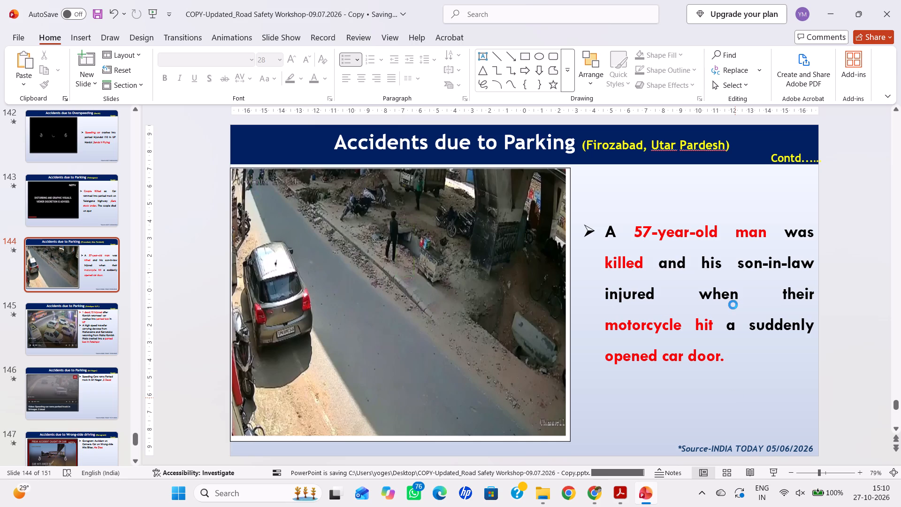
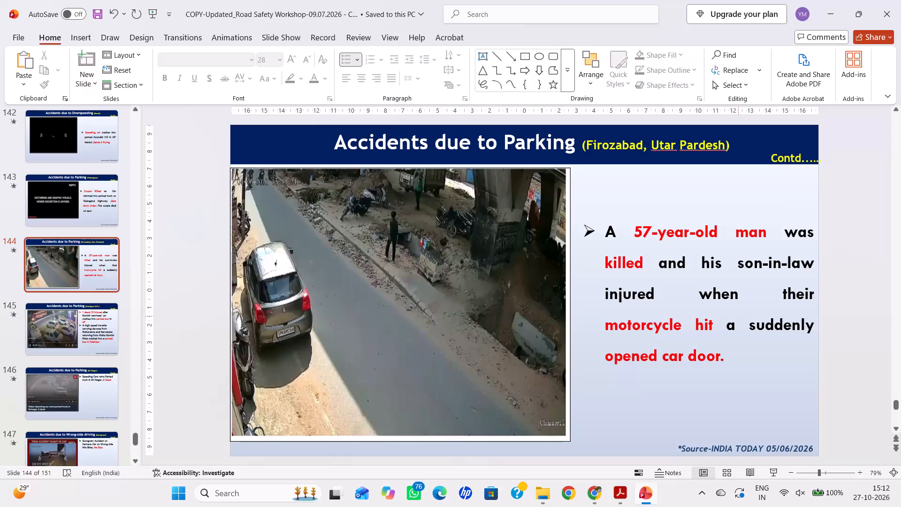
Set the location in slide 145's title to "(Fatehpur, Utar Pardesh)" and save the presentation.
{"action": "scroll", "coordinate": [738, 316], "scroll_direction": "down", "scroll_amount": 1}
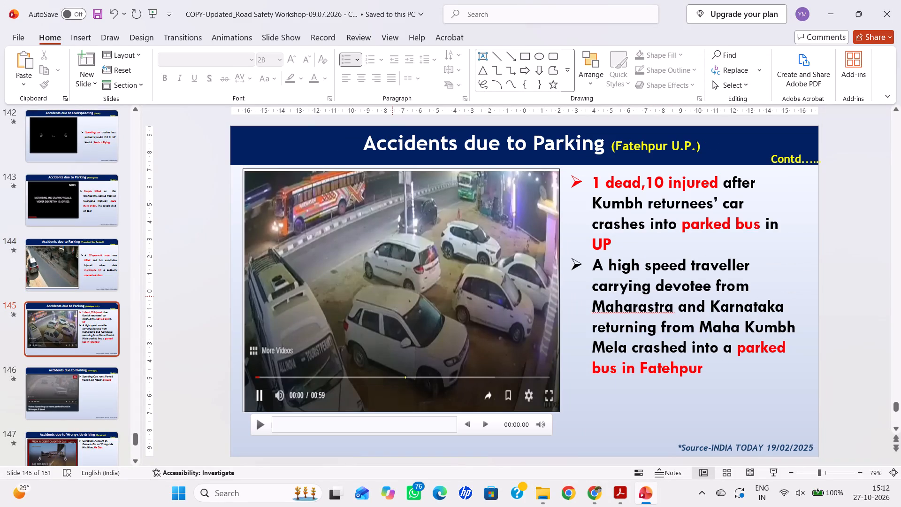
{"action": "left_click", "coordinate": [696, 144]}
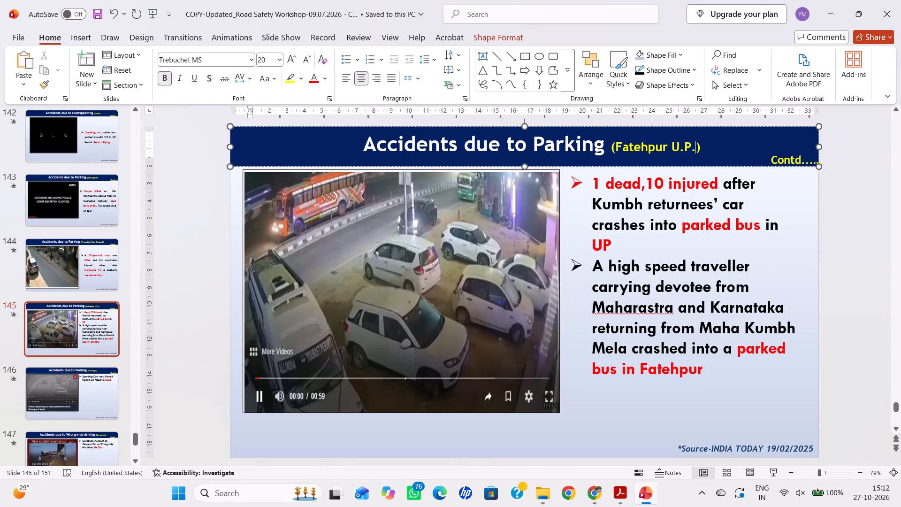
{"action": "key", "text": "BackSpace"}
{"action": "key", "text": "BackSpace"}
{"action": "key", "text": "BackSpace"}
{"action": "key", "text": "BackSpace"}
{"action": "key", "text": "BackSpace"}
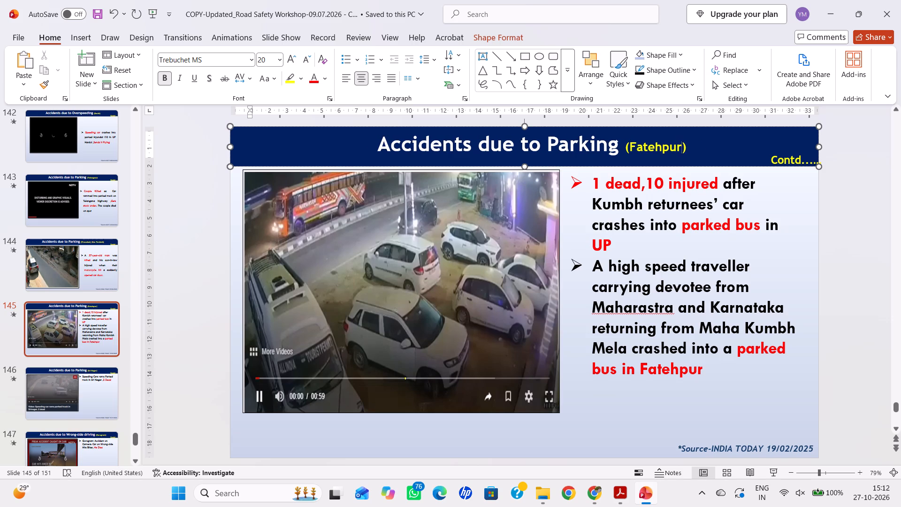
{"action": "type", "text": ", Utar"}
{"action": "key", "text": "space"}
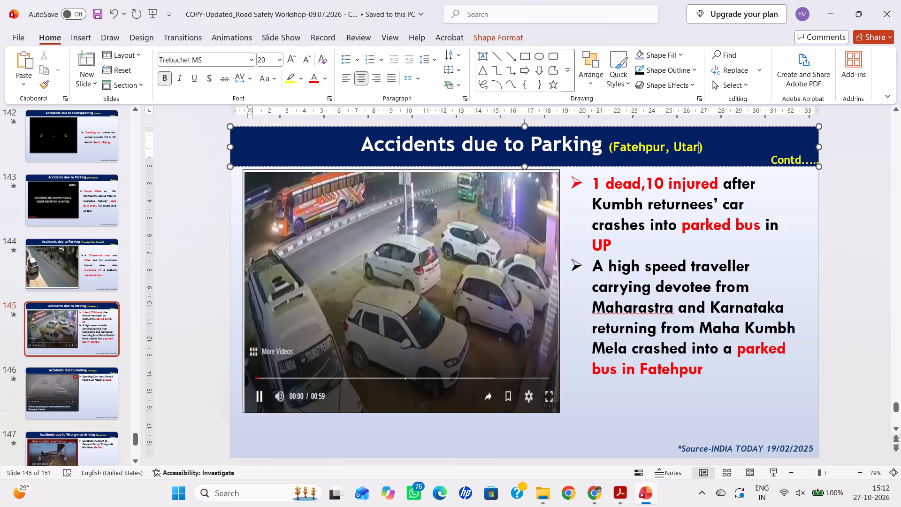
{"action": "type", "text": "Pardesh"}
{"action": "key", "text": "ctrl+s"}
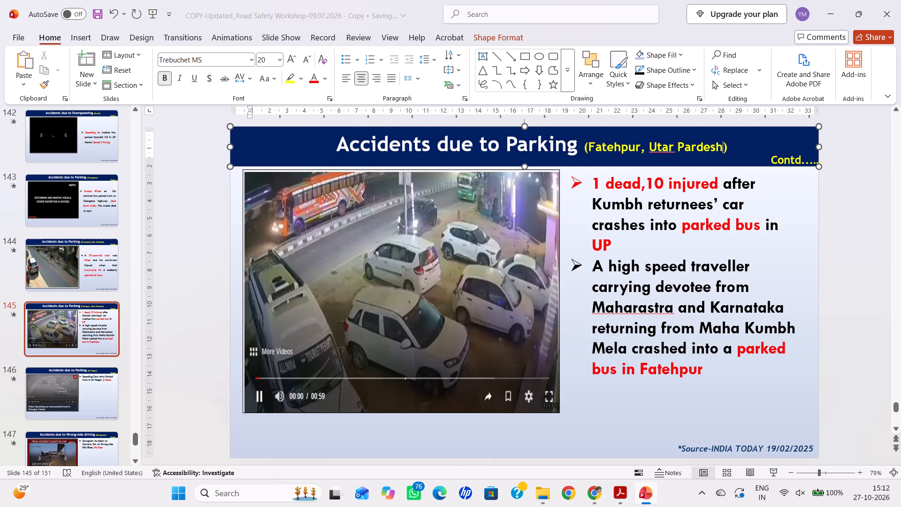
Correct the misspelled "Utar" in slide 145's title to "Uttar" and save the presentation.
{"action": "left_click", "coordinate": [661, 148]}
{"action": "right_click", "coordinate": [661, 148]}
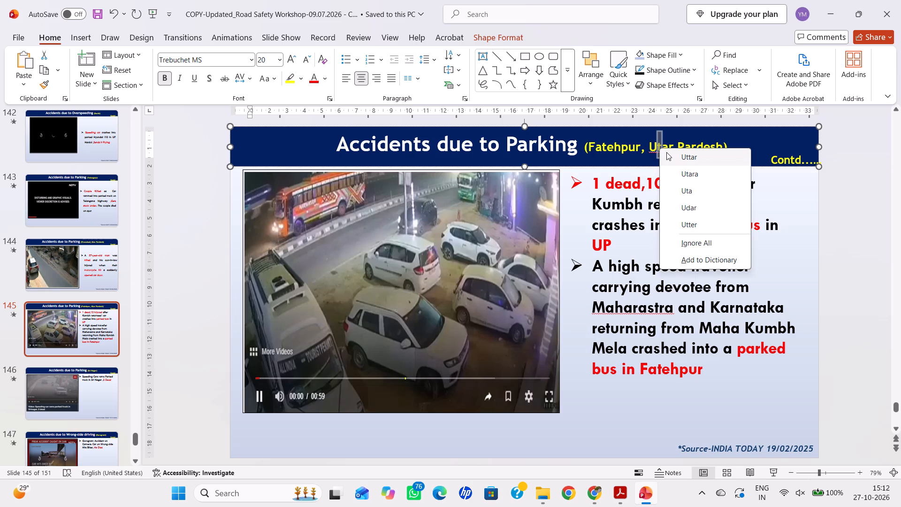
{"action": "left_click", "coordinate": [666, 152]}
{"action": "left_click", "coordinate": [842, 244]}
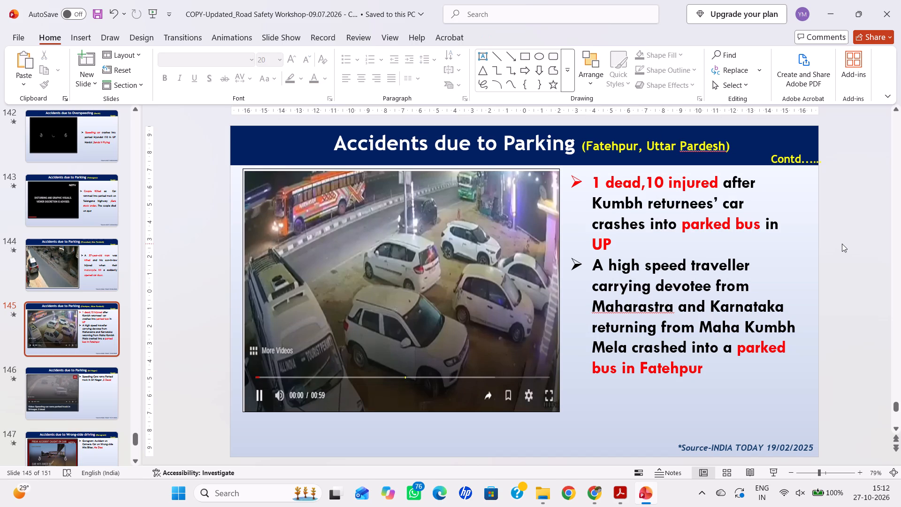
{"action": "key", "text": "ctrl+s"}
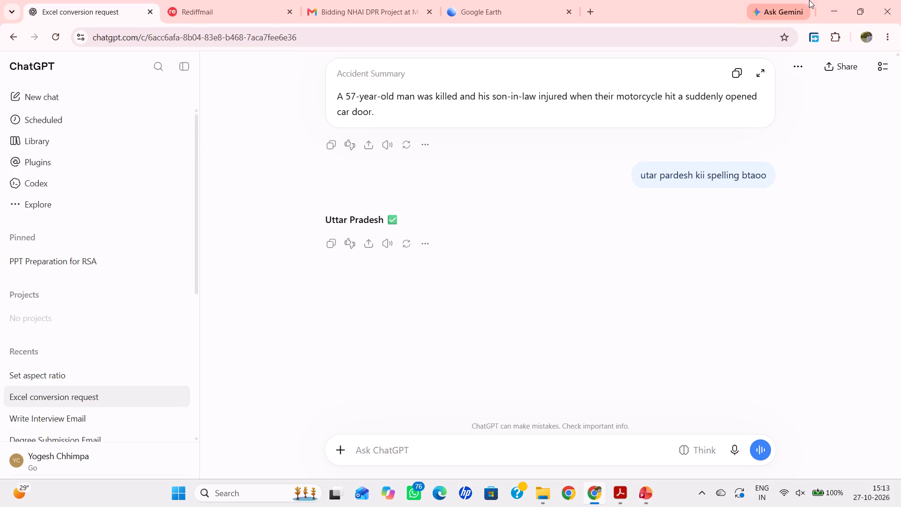
{"action": "left_click", "coordinate": [836, 0]}
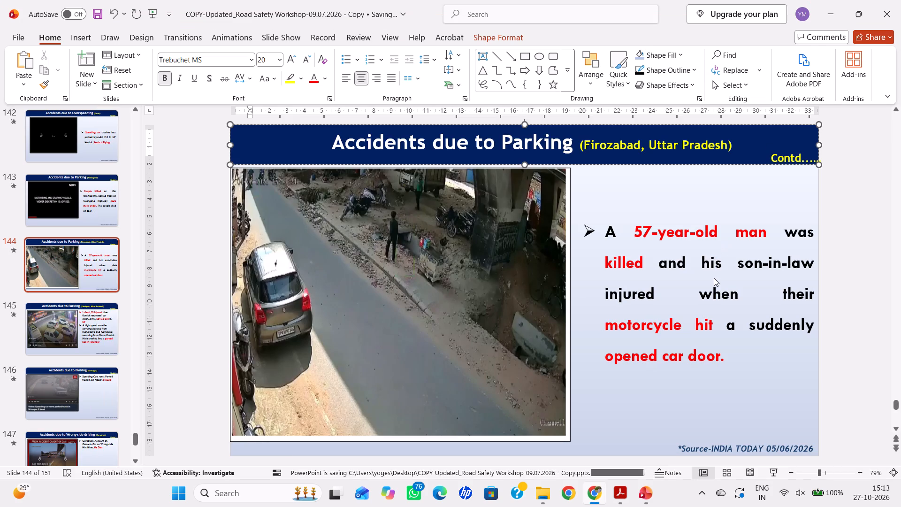
Correct "Pardesh" in slide 145's title to "Pradesh" and save the presentation.
{"action": "scroll", "coordinate": [715, 280], "scroll_direction": "down", "scroll_amount": 4}
{"action": "left_click", "coordinate": [57, 332]}
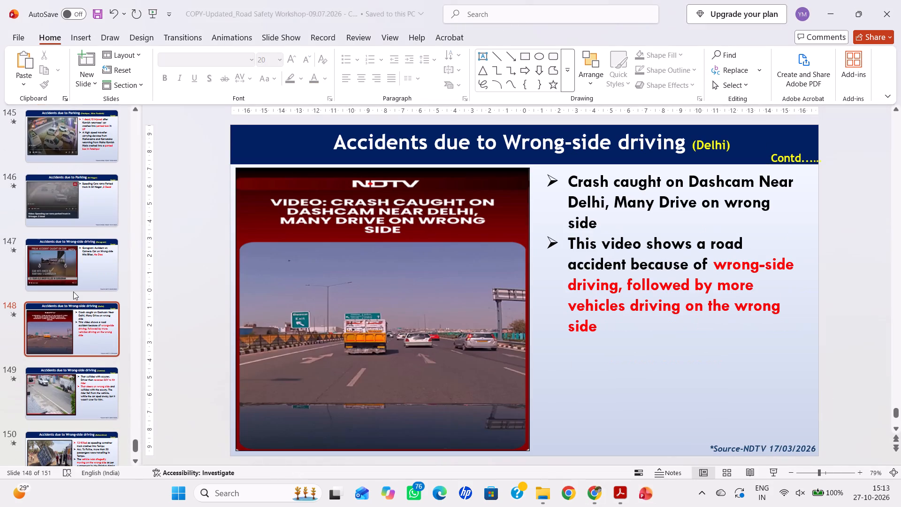
{"action": "scroll", "coordinate": [74, 292], "scroll_direction": "up", "scroll_amount": 2}
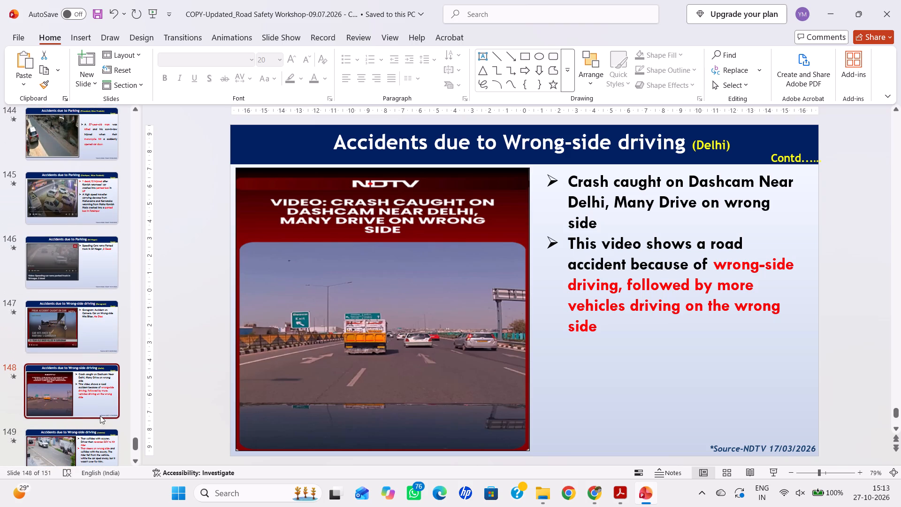
{"action": "left_click", "coordinate": [98, 263]}
{"action": "left_click", "coordinate": [118, 174]}
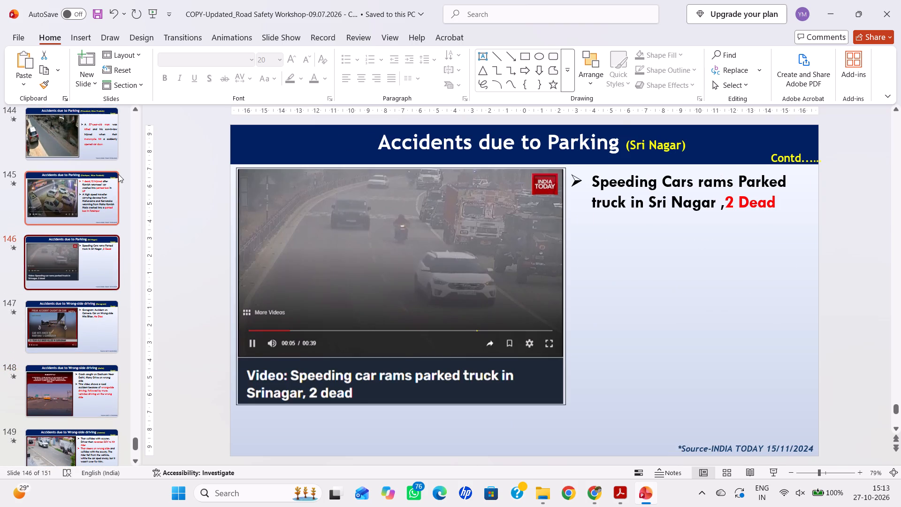
{"action": "left_click", "coordinate": [703, 151]}
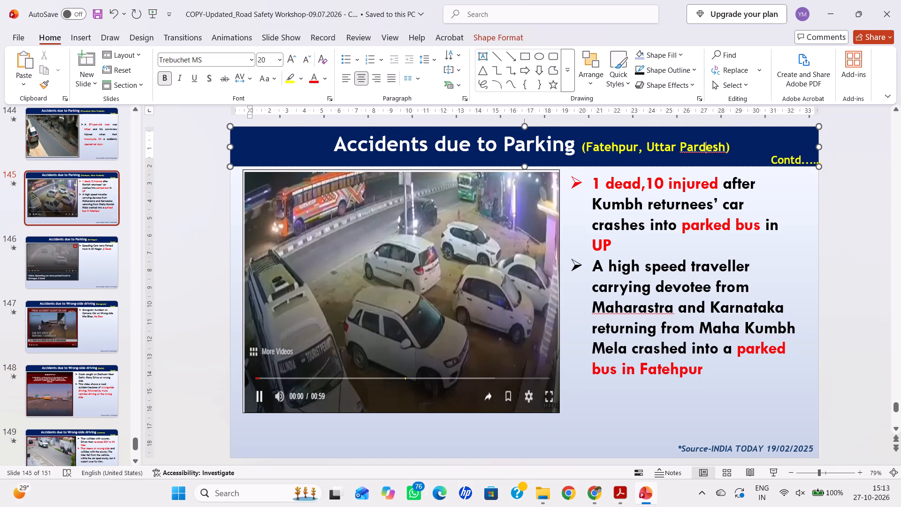
{"action": "right_click", "coordinate": [703, 149]}
{"action": "left_click", "coordinate": [729, 158]}
{"action": "key", "text": "ctrl+s"}
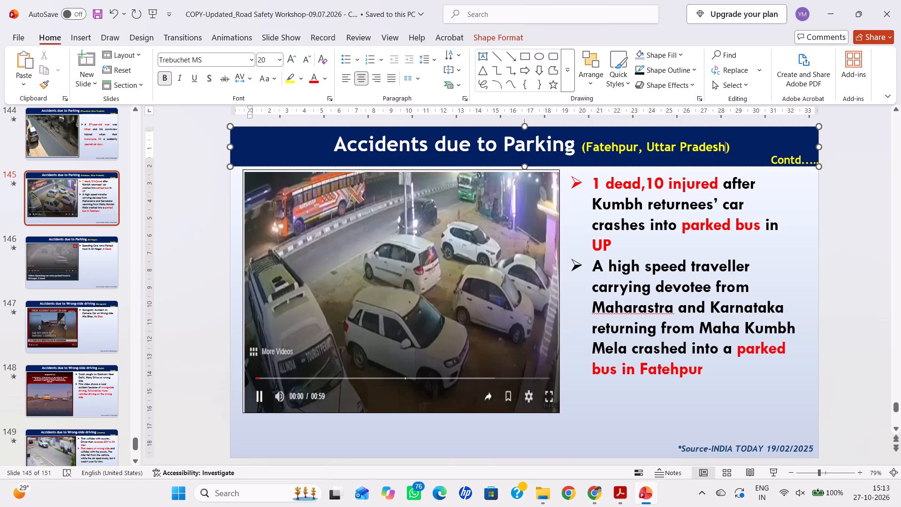
Play the parked bus accident video on slide 145 to review its footage.
{"action": "scroll", "coordinate": [664, 323], "scroll_direction": "up", "scroll_amount": 2}
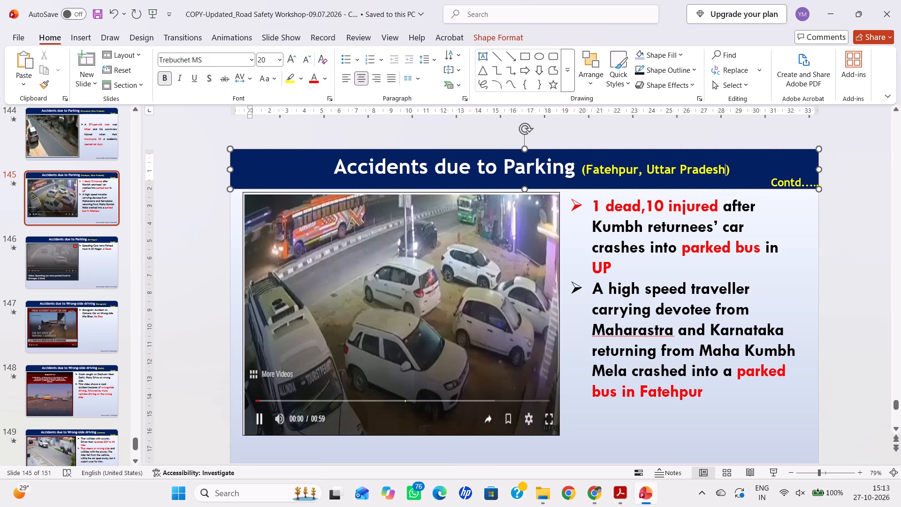
{"action": "scroll", "coordinate": [811, 295], "scroll_direction": "down", "scroll_amount": 3}
{"action": "scroll", "coordinate": [815, 296], "scroll_direction": "up", "scroll_amount": 1}
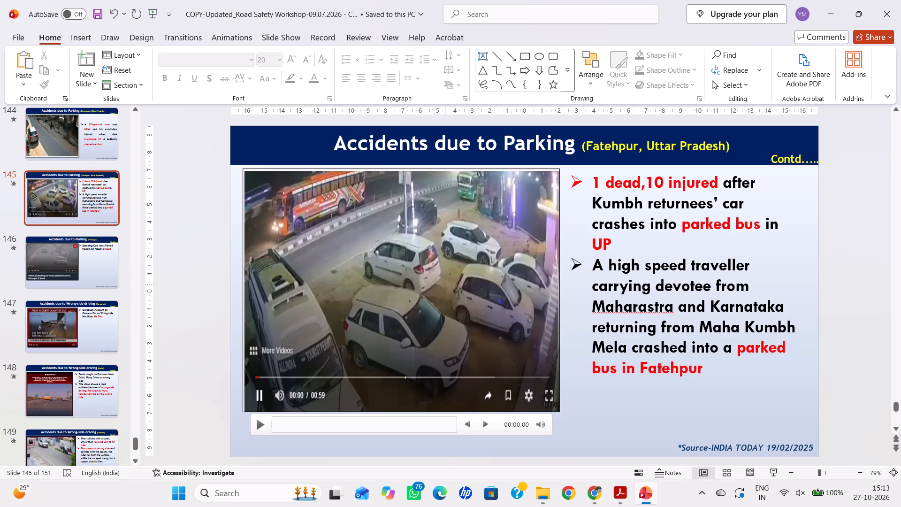
{"action": "left_click", "coordinate": [425, 300]}
{"action": "key", "text": "space"}
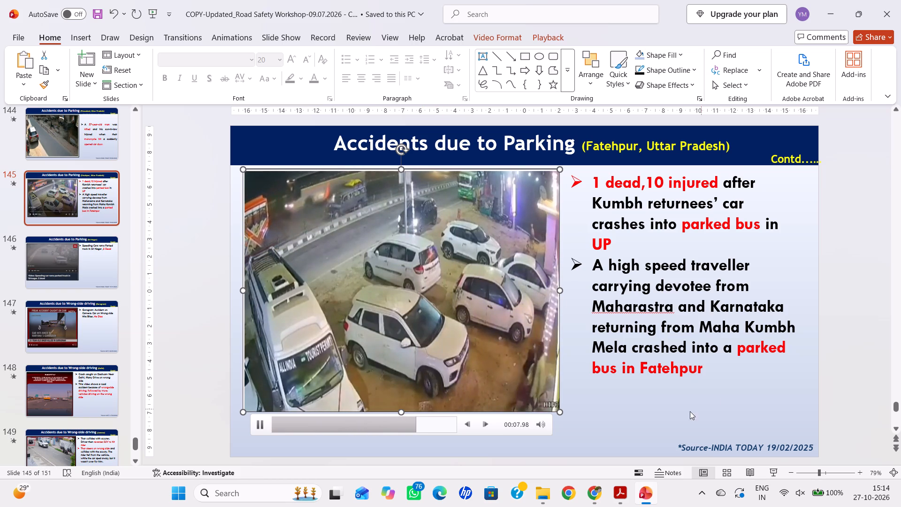
{"action": "left_click", "coordinate": [668, 296]}
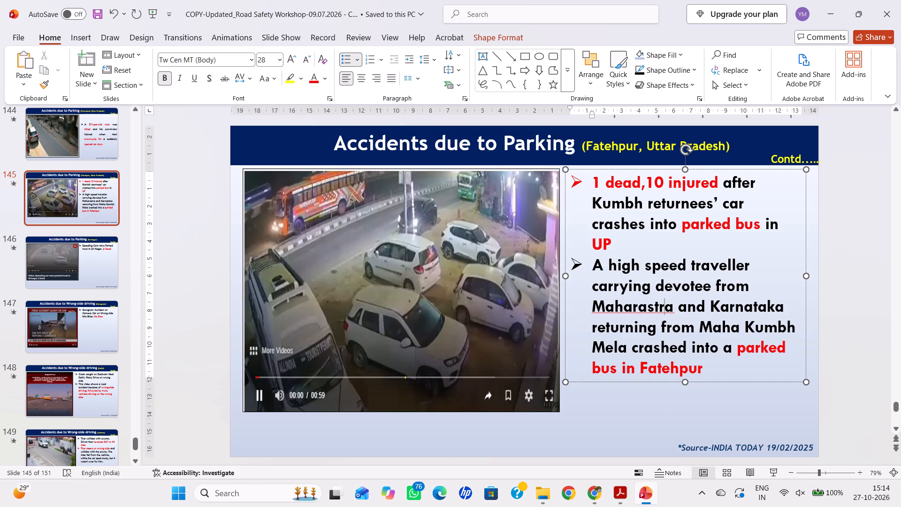
{"action": "key", "text": "ctrl+a"}
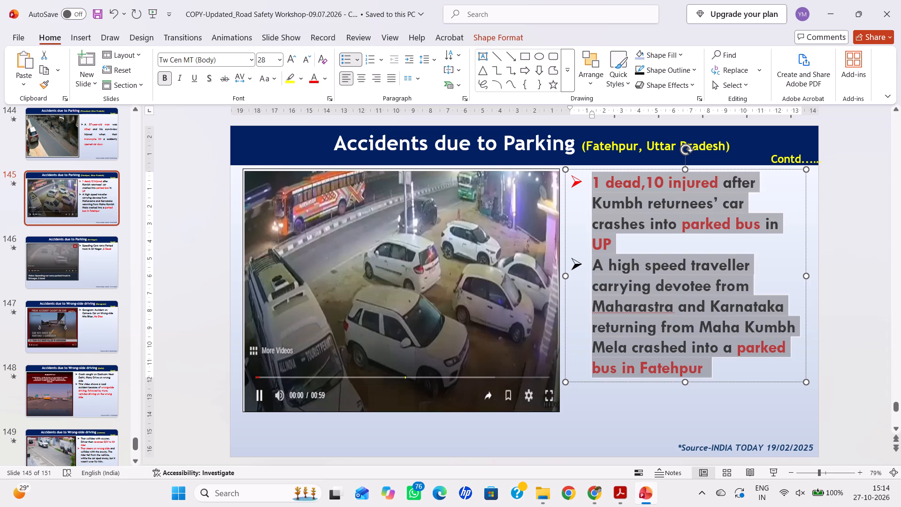
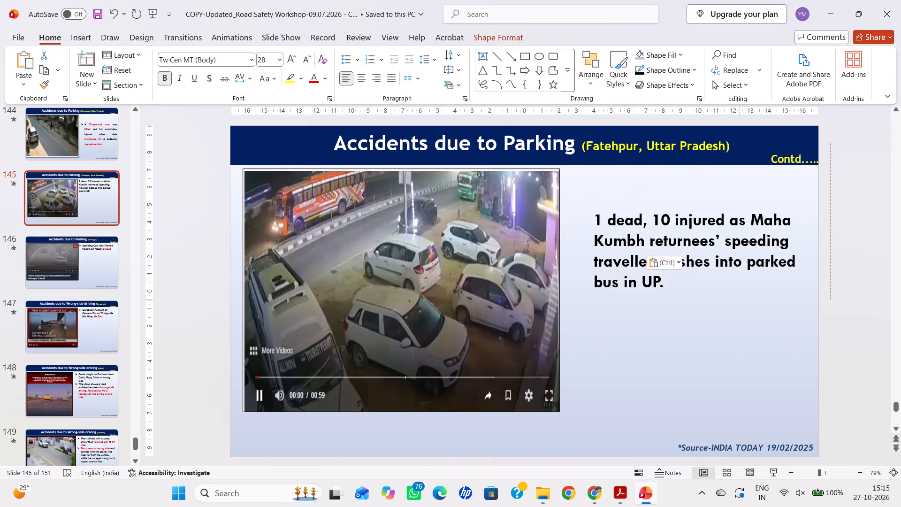
{"action": "left_click_drag", "start_coordinate": [740, 300], "coordinate": [731, 332]}
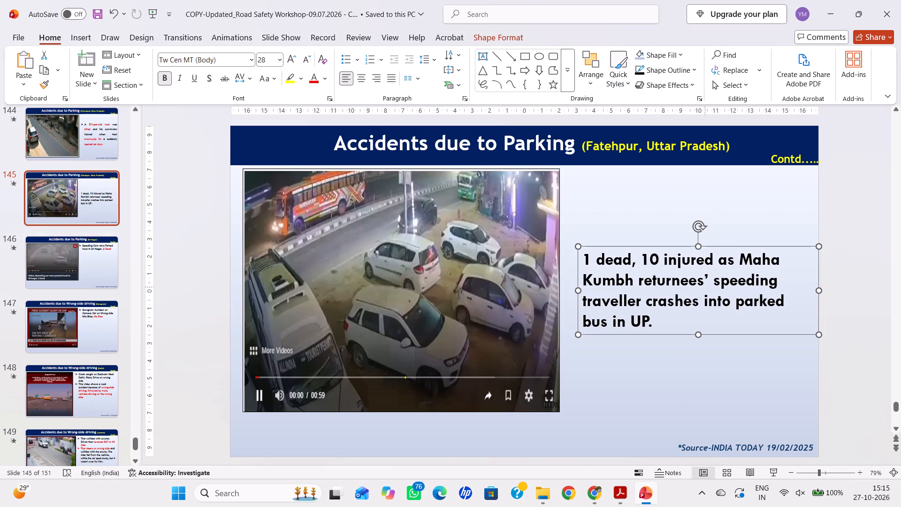
{"action": "left_click", "coordinate": [705, 287]}
{"action": "left_click", "coordinate": [387, 75]}
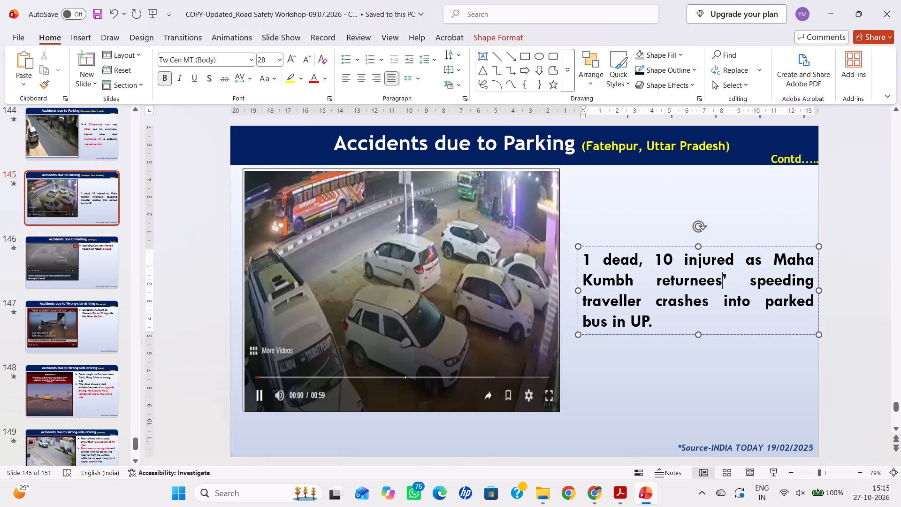
{"action": "left_click_drag", "start_coordinate": [576, 289], "coordinate": [612, 310]}
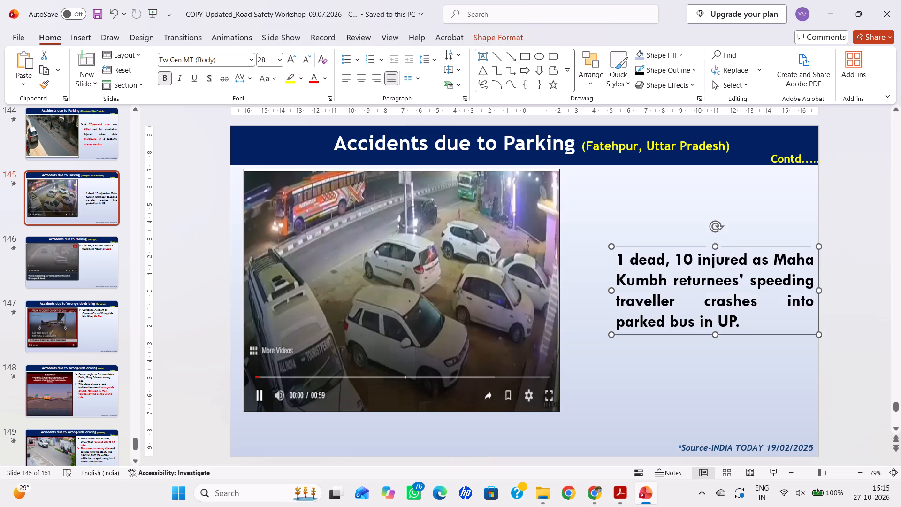
Delete "in UP" from the summary so it ends with "parked bus.", and save the presentation.
{"action": "left_click", "coordinate": [731, 325]}
{"action": "key", "text": "Right"}
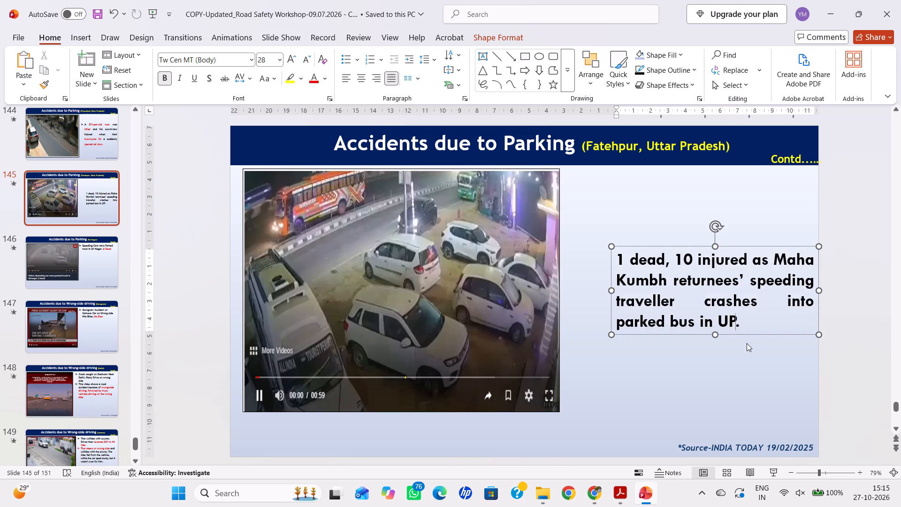
{"action": "key", "text": "BackSpace"}
{"action": "key", "text": "BackSpace"}
{"action": "key", "text": "BackSpace"}
{"action": "key", "text": "BackSpace"}
{"action": "key", "text": "BackSpace"}
{"action": "key", "text": "BackSpace"}
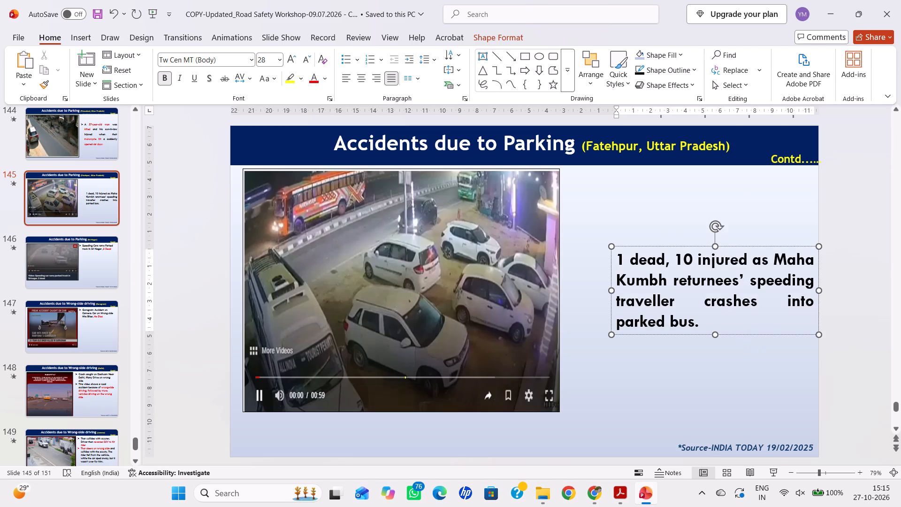
{"action": "key", "text": "ctrl+s"}
Colour "1 dead", "speeding" and "parked bus." red and "10 injured" purple in slide 145's summary.
{"action": "left_click_drag", "start_coordinate": [619, 257], "coordinate": [659, 260]}
{"action": "left_click", "coordinate": [314, 78]}
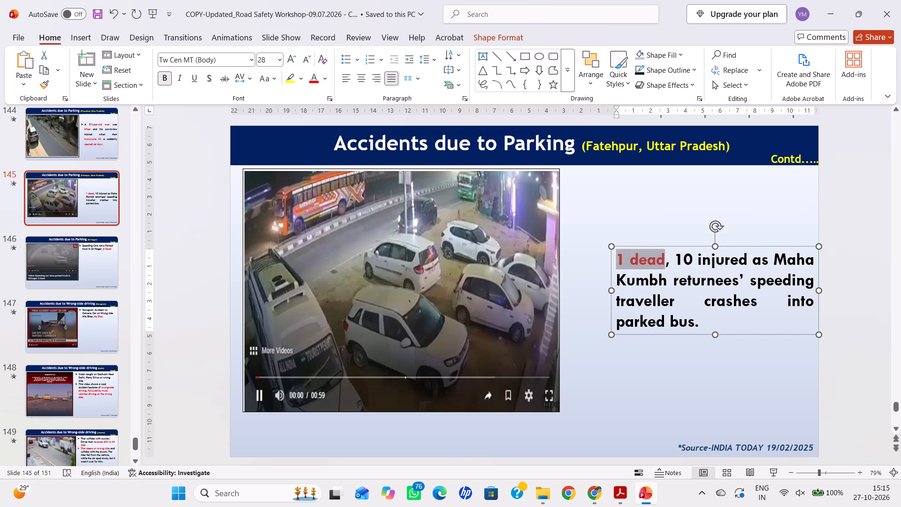
{"action": "left_click_drag", "start_coordinate": [676, 260], "coordinate": [738, 261]}
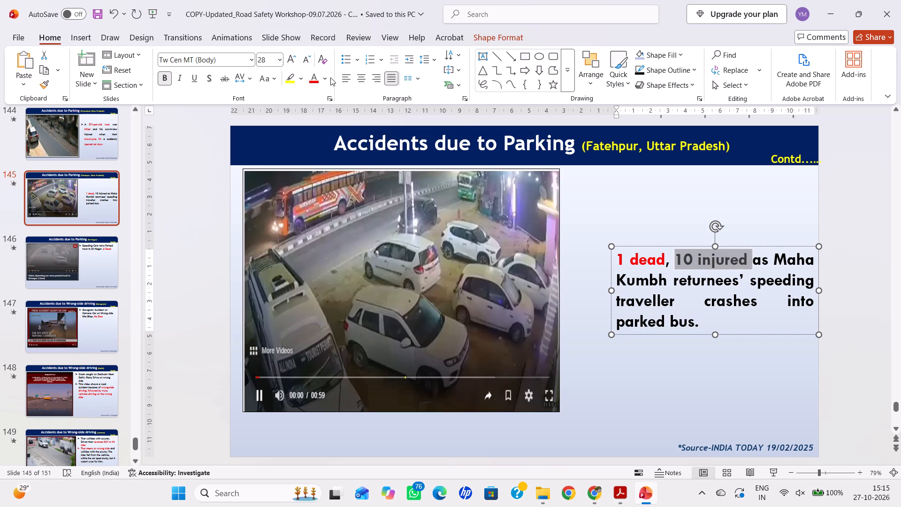
{"action": "left_click", "coordinate": [325, 76]}
{"action": "left_click", "coordinate": [455, 251]}
{"action": "left_click", "coordinate": [735, 382]}
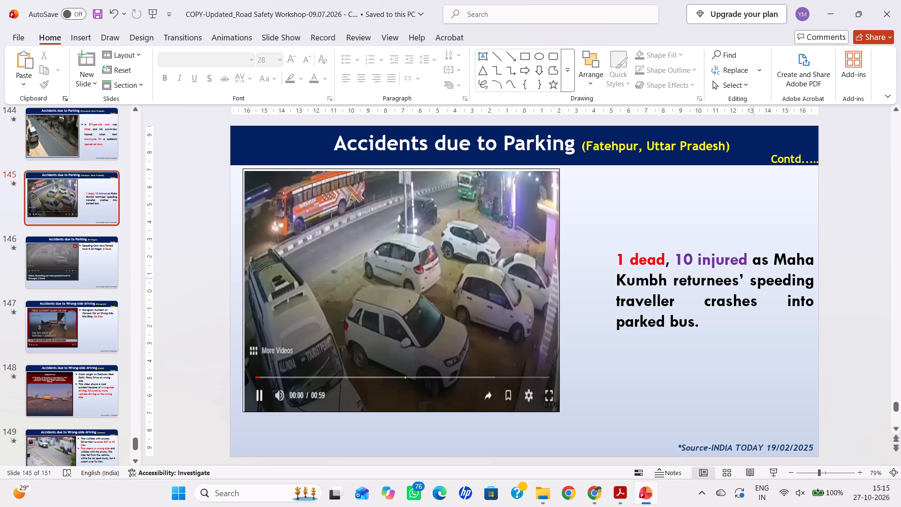
{"action": "left_click_drag", "start_coordinate": [748, 282], "coordinate": [811, 282]}
{"action": "left_click", "coordinate": [324, 81]}
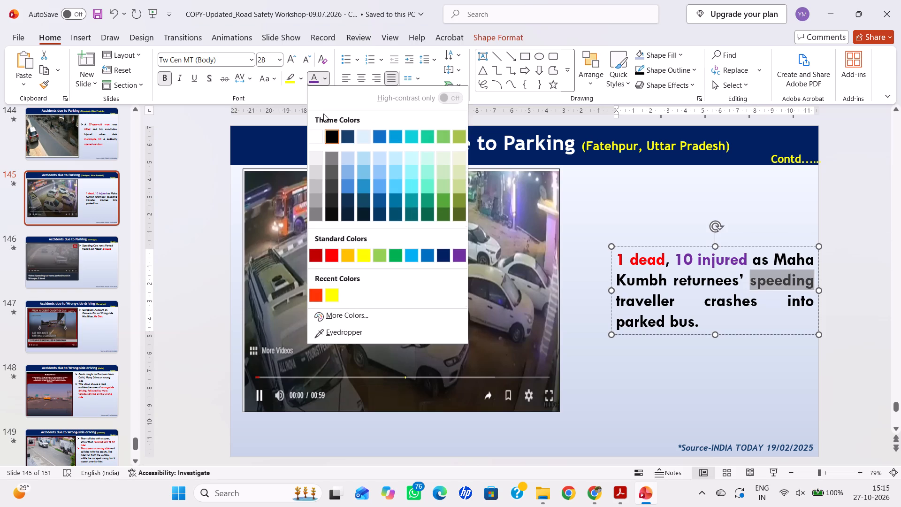
{"action": "left_click", "coordinate": [331, 257]}
{"action": "left_click", "coordinate": [744, 324]}
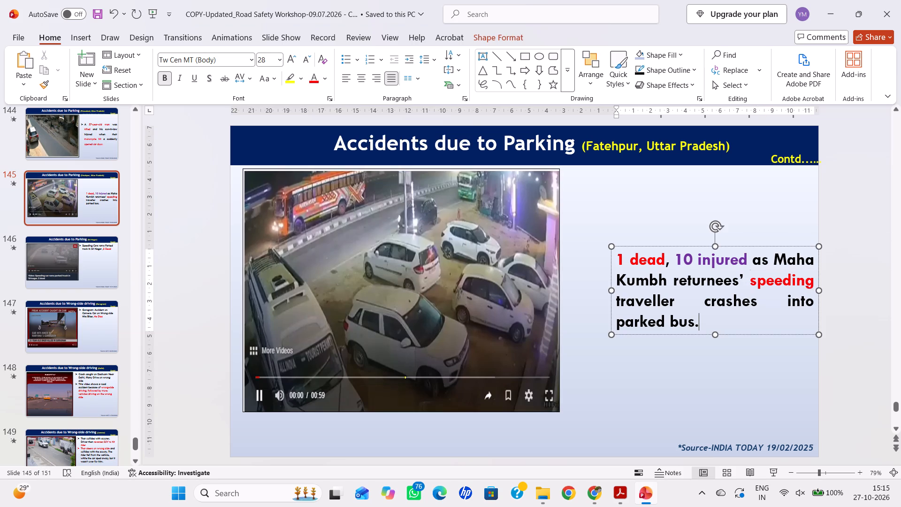
{"action": "left_click_drag", "start_coordinate": [697, 324], "coordinate": [625, 325]}
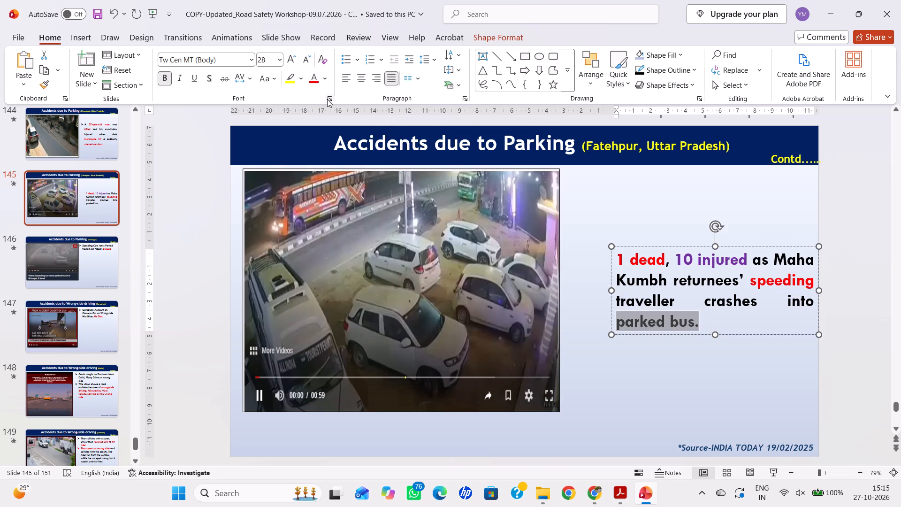
{"action": "left_click", "coordinate": [315, 84]}
{"action": "left_click", "coordinate": [753, 324]}
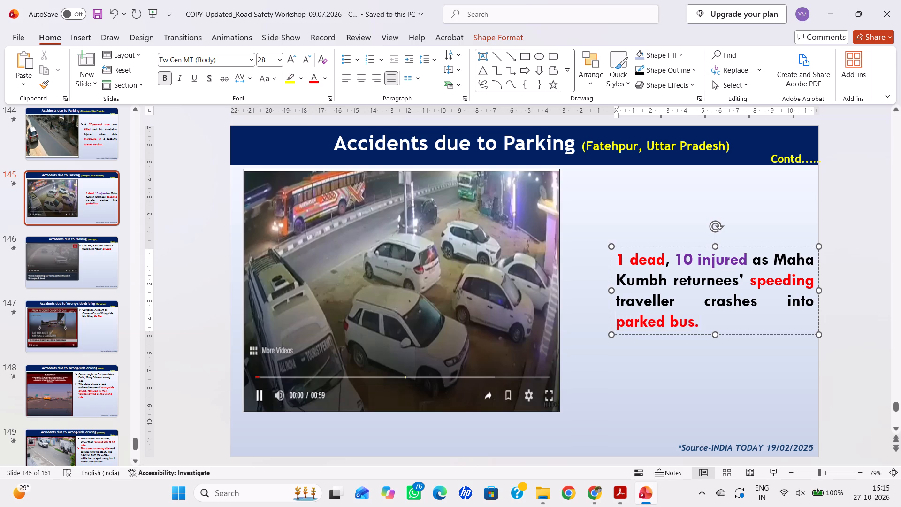
Set the summary's line spacing to 1.5 and shift its text box slightly upward on slide 145.
{"action": "key", "text": "ctrl+a"}
{"action": "left_click", "coordinate": [427, 54]}
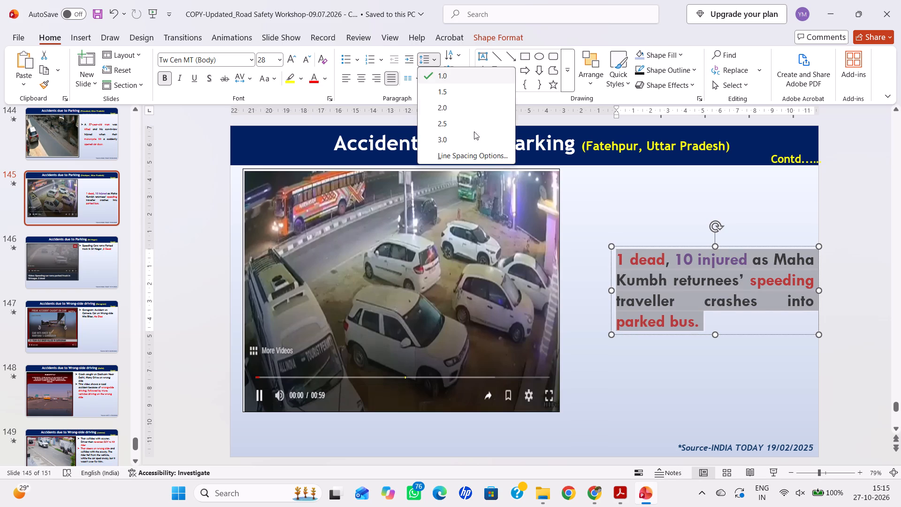
{"action": "left_click", "coordinate": [465, 89]}
{"action": "left_click_drag", "start_coordinate": [694, 247], "coordinate": [693, 243]}
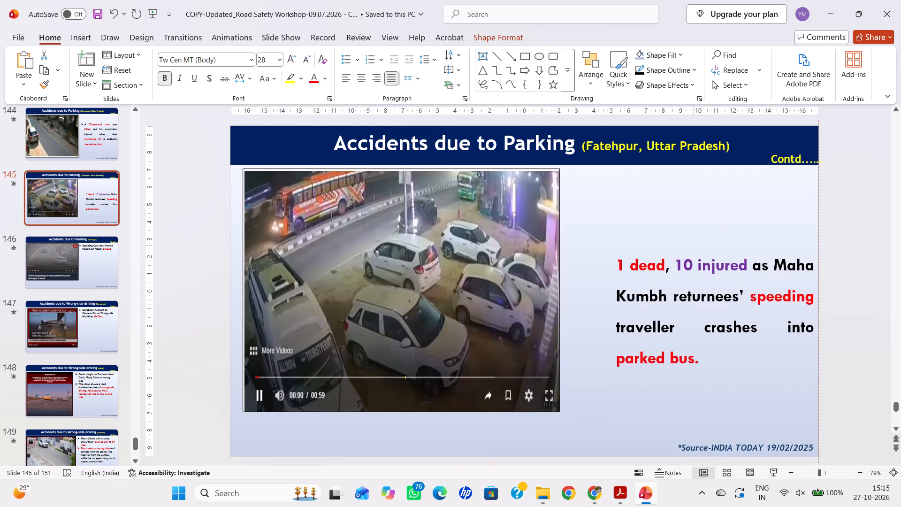
{"action": "left_click_drag", "start_coordinate": [693, 243], "coordinate": [693, 239]}
Widen slide 145's video up to the summary text, extend its height downward, and save the presentation.
{"action": "left_click", "coordinate": [538, 232]}
{"action": "left_click_drag", "start_coordinate": [561, 288], "coordinate": [613, 324]}
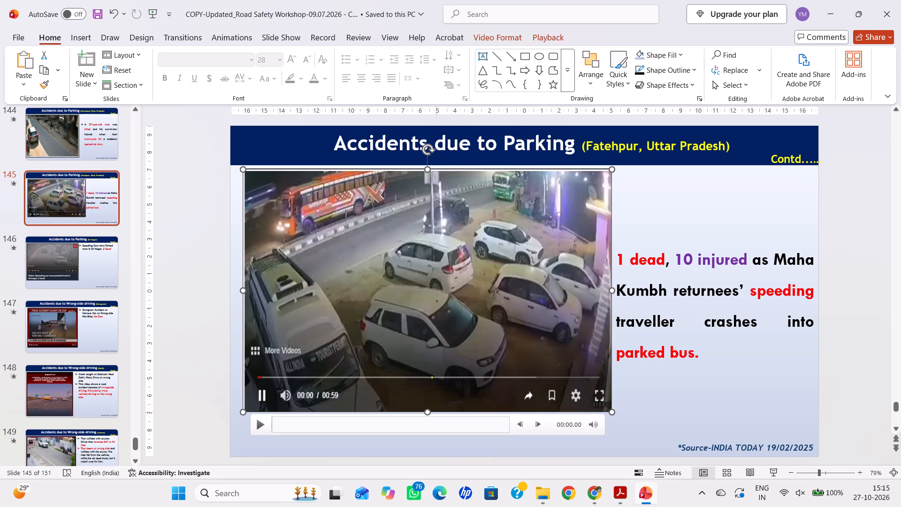
{"action": "left_click_drag", "start_coordinate": [428, 411], "coordinate": [431, 436]}
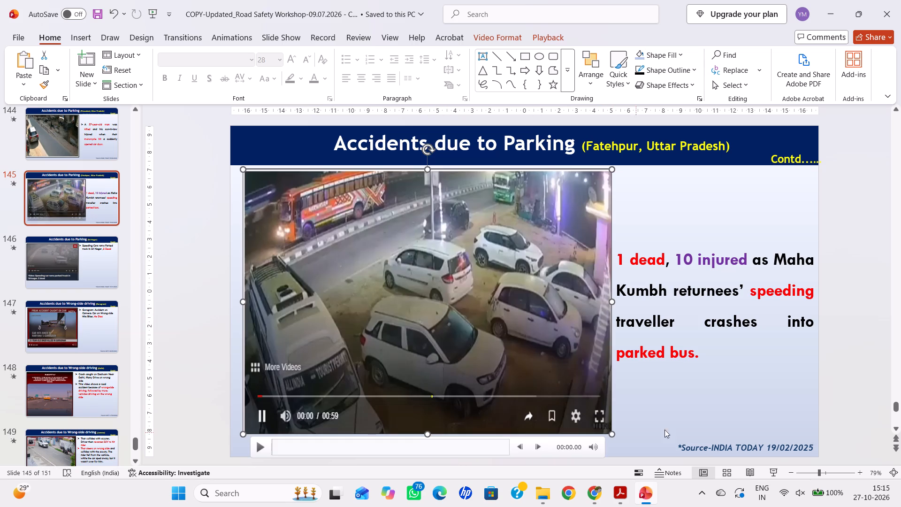
{"action": "left_click", "coordinate": [696, 412]}
{"action": "key", "text": "ctrl+s"}
Go to slide 146 and play the Sri Nagar parked truck accident video to review its footage.
{"action": "scroll", "coordinate": [695, 410], "scroll_direction": "down", "scroll_amount": 1}
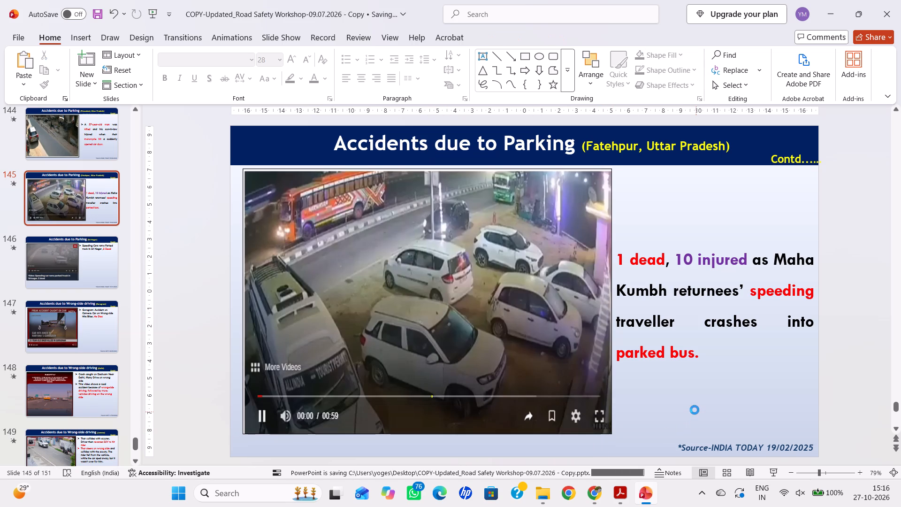
{"action": "scroll", "coordinate": [695, 410], "scroll_direction": "down", "scroll_amount": 1}
{"action": "scroll", "coordinate": [695, 410], "scroll_direction": "up", "scroll_amount": 1}
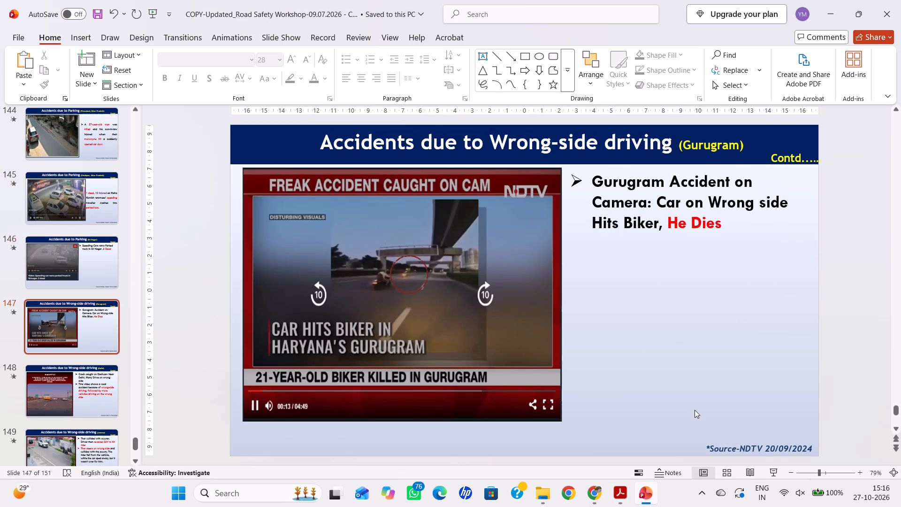
{"action": "scroll", "coordinate": [695, 410], "scroll_direction": "up", "scroll_amount": 1}
{"action": "scroll", "coordinate": [695, 410], "scroll_direction": "down", "scroll_amount": 1}
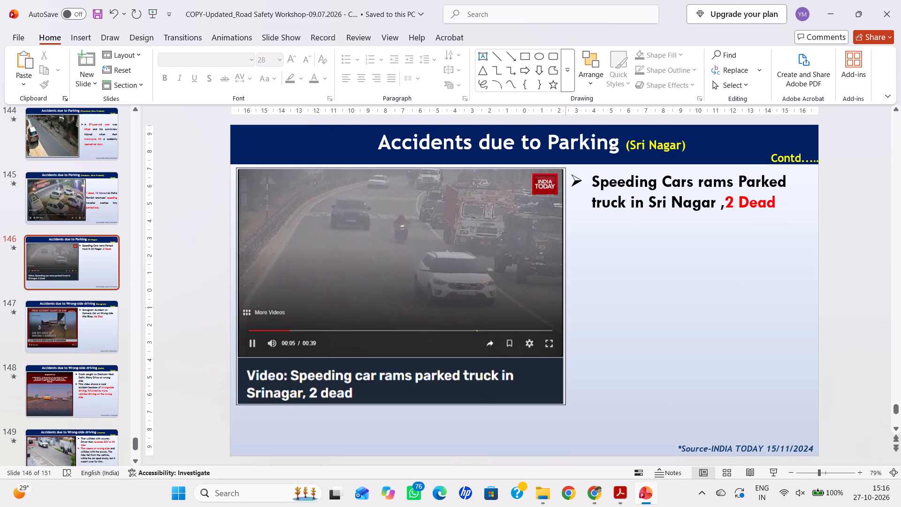
{"action": "left_click", "coordinate": [336, 276]}
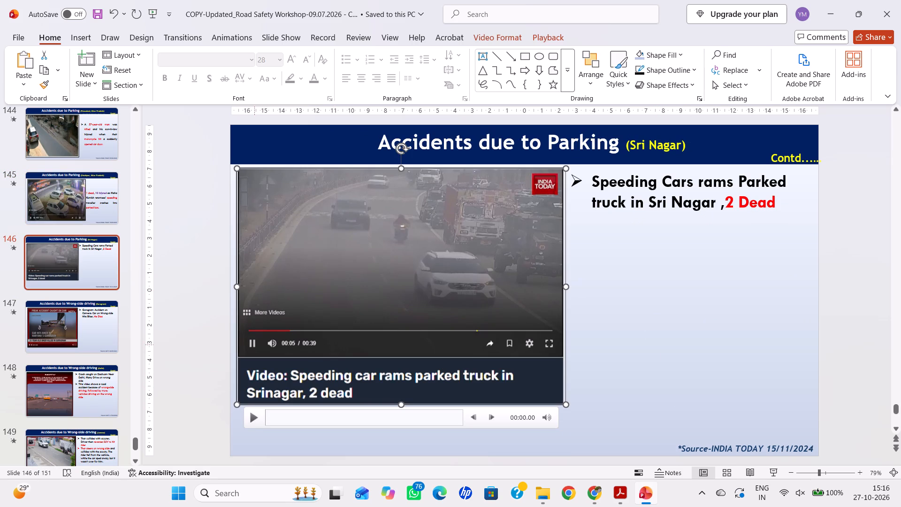
{"action": "key", "text": "space"}
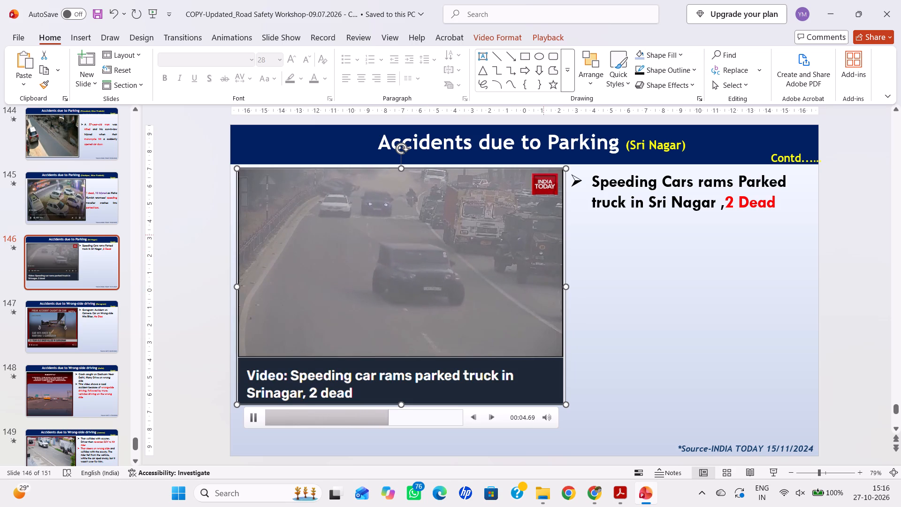
{"action": "left_click", "coordinate": [846, 268]}
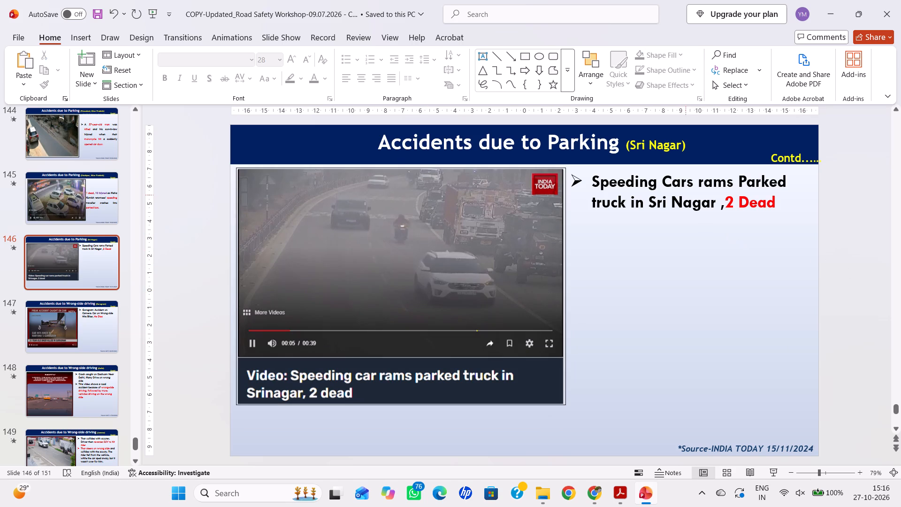
Move slide 146's bullet text box down beside the video's middle and narrow it to end at the slide's edge.
{"action": "left_click", "coordinate": [674, 179]}
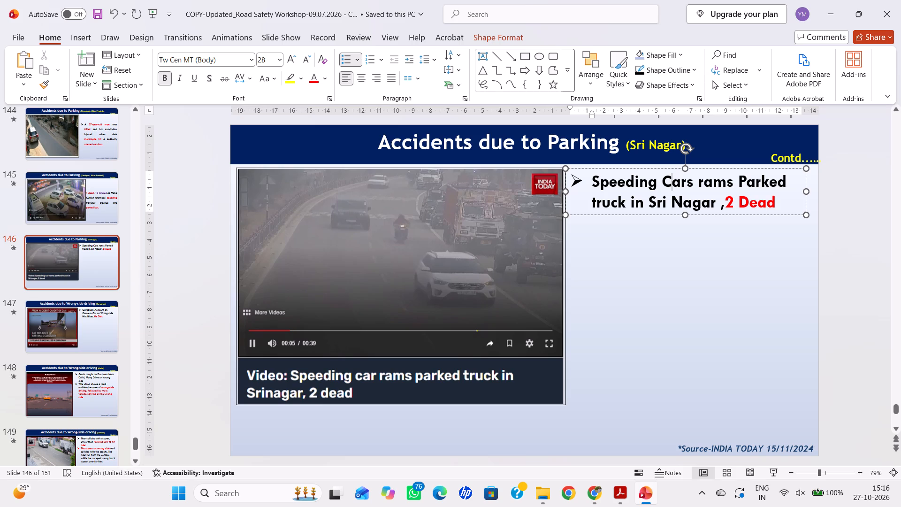
{"action": "left_click_drag", "start_coordinate": [676, 168], "coordinate": [706, 265]}
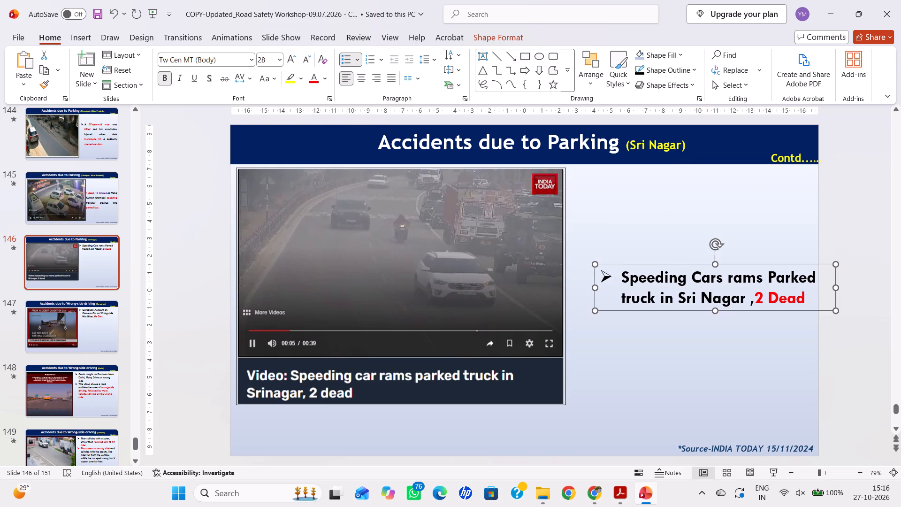
{"action": "left_click_drag", "start_coordinate": [836, 288], "coordinate": [832, 288]}
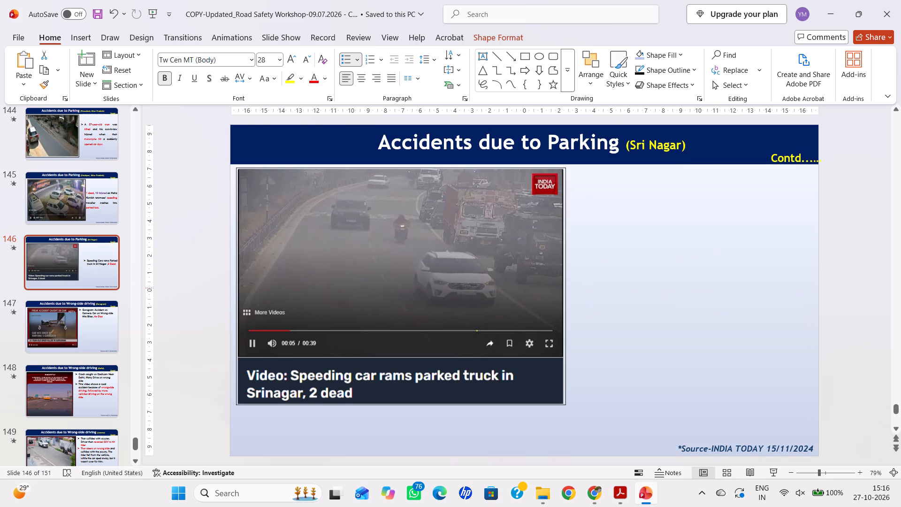
{"action": "left_click_drag", "start_coordinate": [832, 288], "coordinate": [818, 286]}
Justify slide 146's bullet text and set its line spacing to 1.5.
{"action": "left_click", "coordinate": [750, 287]}
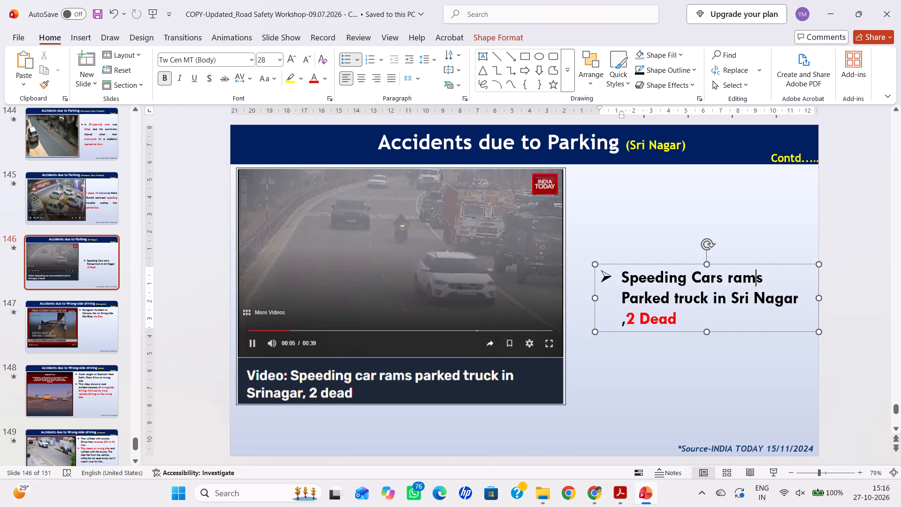
{"action": "key", "text": "ctrl+a"}
{"action": "left_click", "coordinate": [392, 74]}
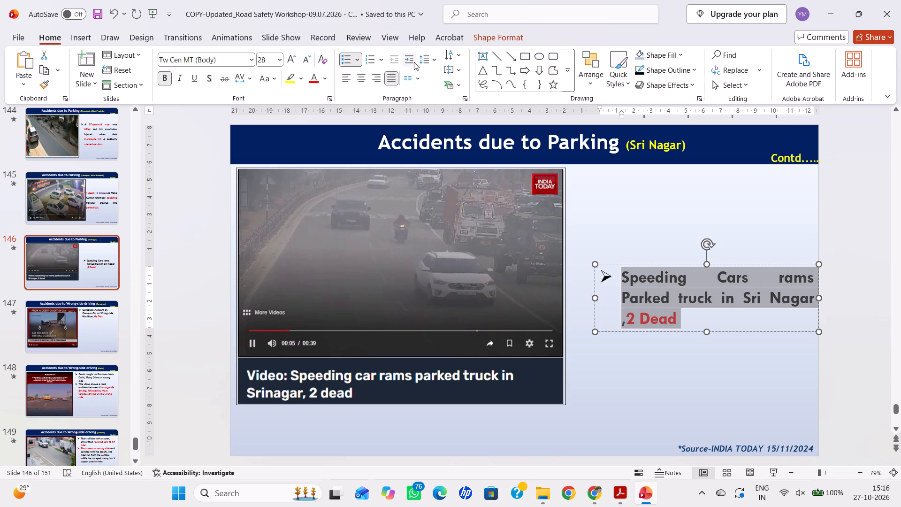
{"action": "left_click", "coordinate": [428, 50]}
{"action": "left_click", "coordinate": [430, 54]}
{"action": "left_click", "coordinate": [447, 87]}
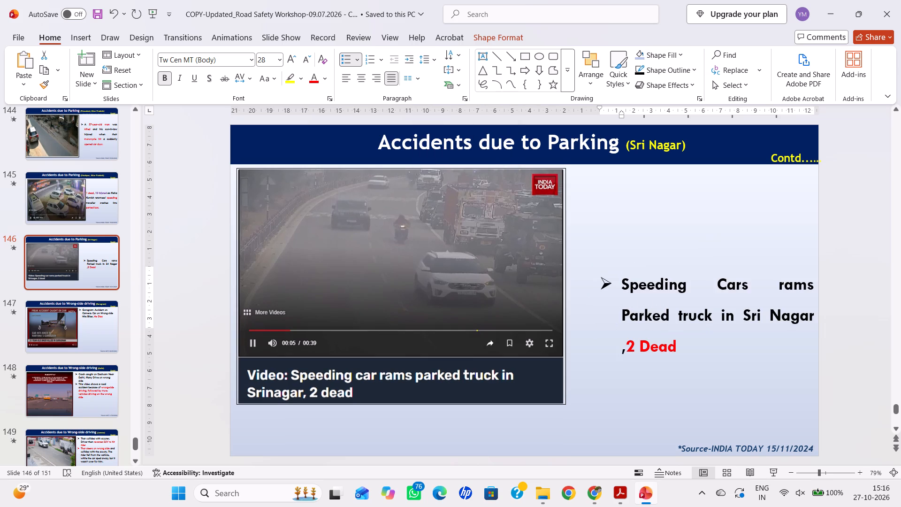
Move slide 146's bullet text box slightly up so it sits level with the middle of the video.
{"action": "left_click_drag", "start_coordinate": [653, 262], "coordinate": [653, 247]}
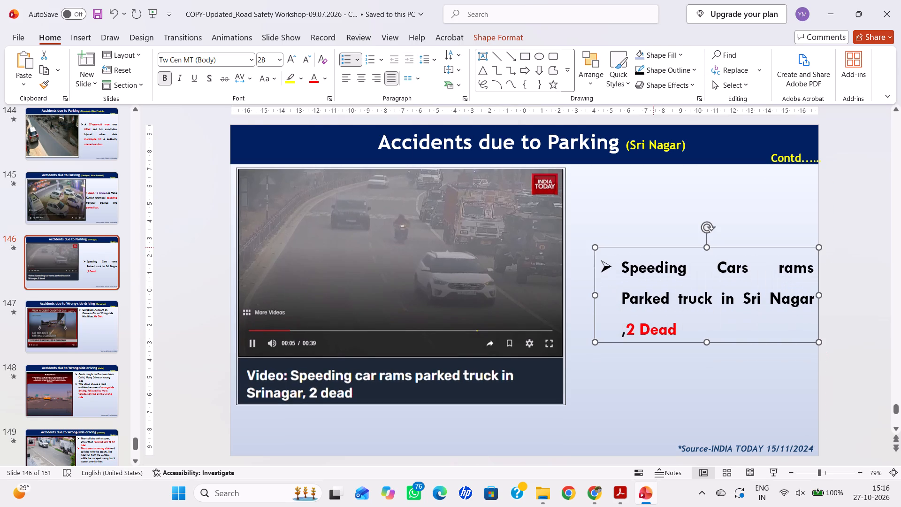
{"action": "left_click", "coordinate": [839, 311]}
Widen slide 146's video up to the bullet text, extend its height downward, and save the presentation.
{"action": "left_click", "coordinate": [501, 278]}
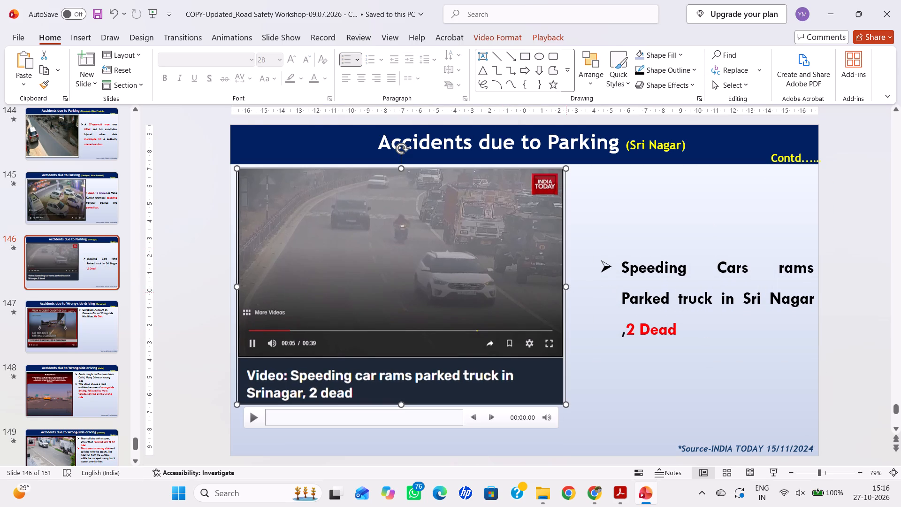
{"action": "left_click_drag", "start_coordinate": [566, 288], "coordinate": [598, 307]}
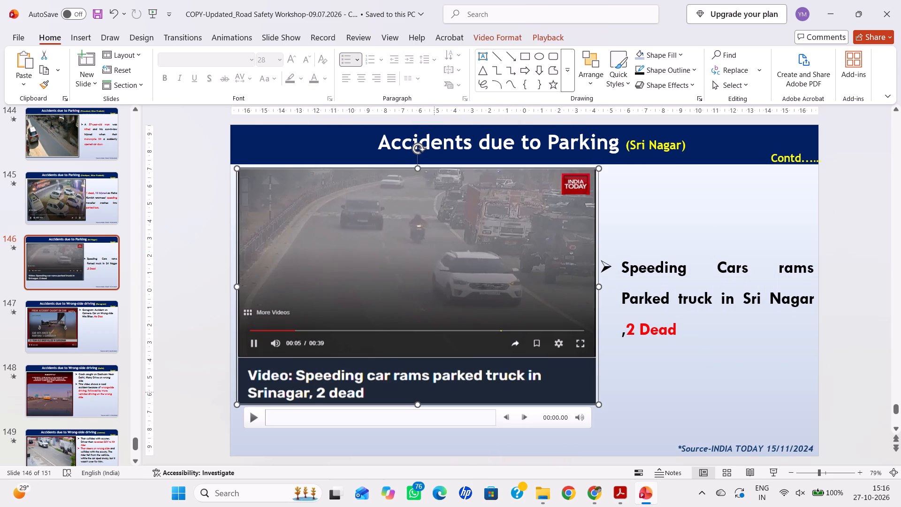
{"action": "left_click_drag", "start_coordinate": [417, 405], "coordinate": [415, 426]}
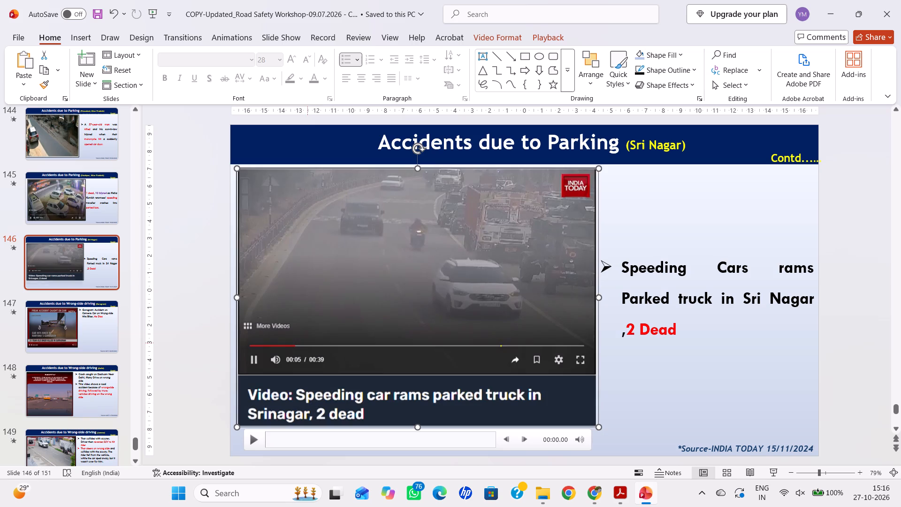
{"action": "key", "text": "ctrl+s"}
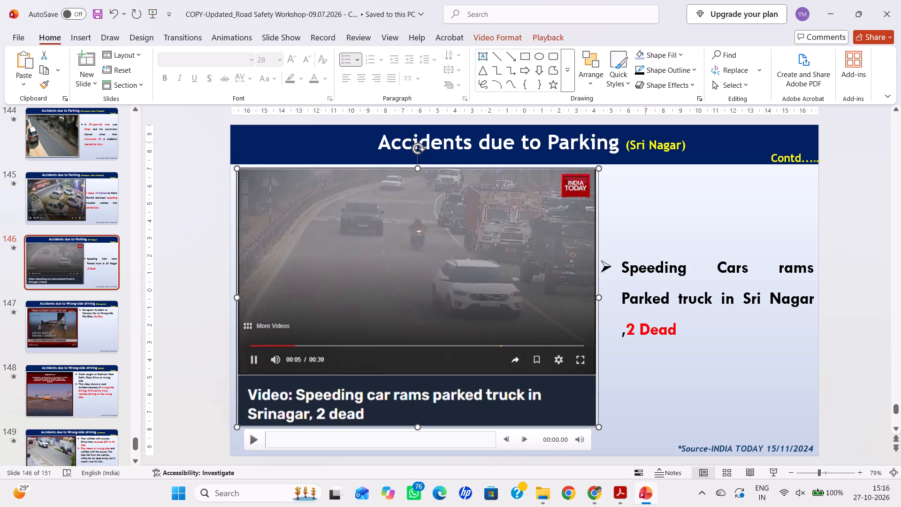
Go to slide 147 on the Gurugram wrong-side driving accident and save the presentation again.
{"action": "scroll", "coordinate": [674, 181], "scroll_direction": "down", "scroll_amount": 1}
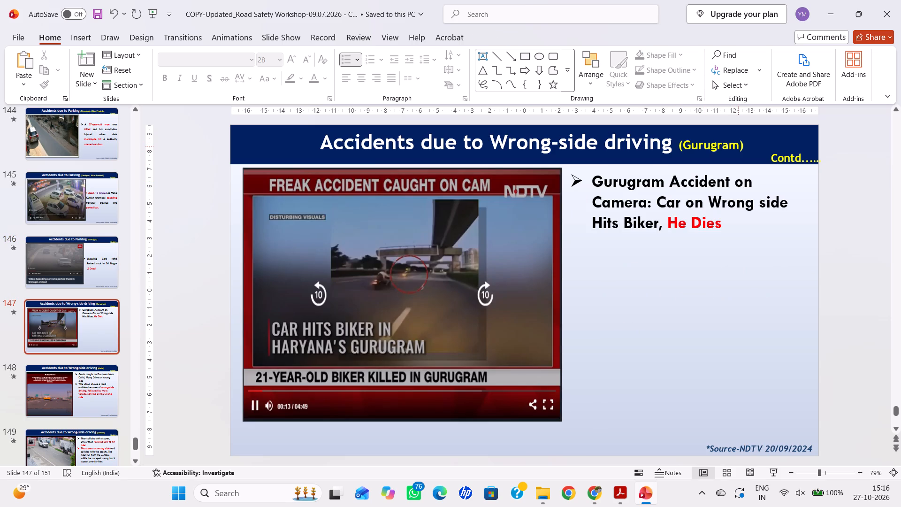
{"action": "key", "text": "ctrl+s"}
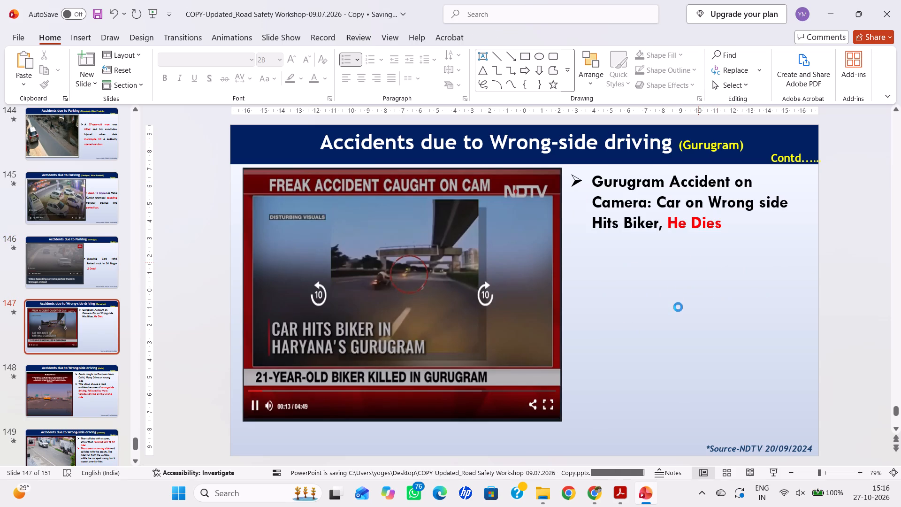
{"action": "scroll", "coordinate": [678, 319], "scroll_direction": "down", "scroll_amount": 1}
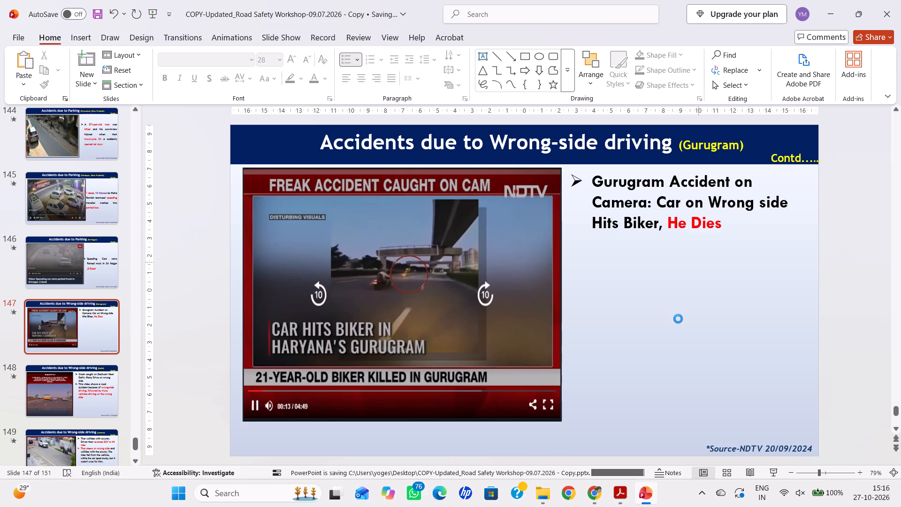
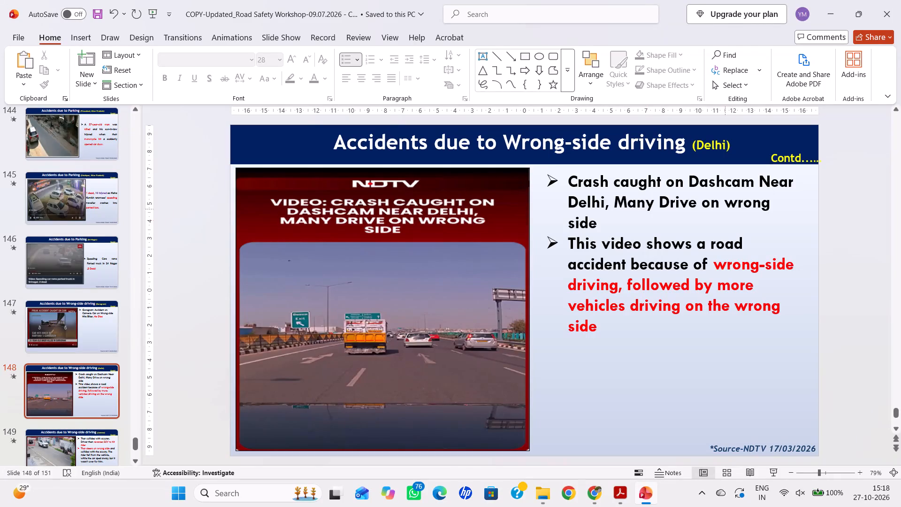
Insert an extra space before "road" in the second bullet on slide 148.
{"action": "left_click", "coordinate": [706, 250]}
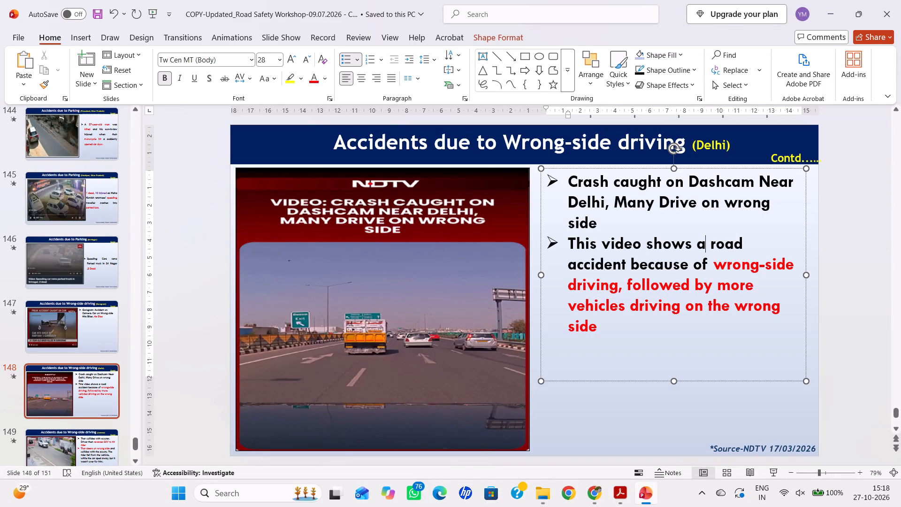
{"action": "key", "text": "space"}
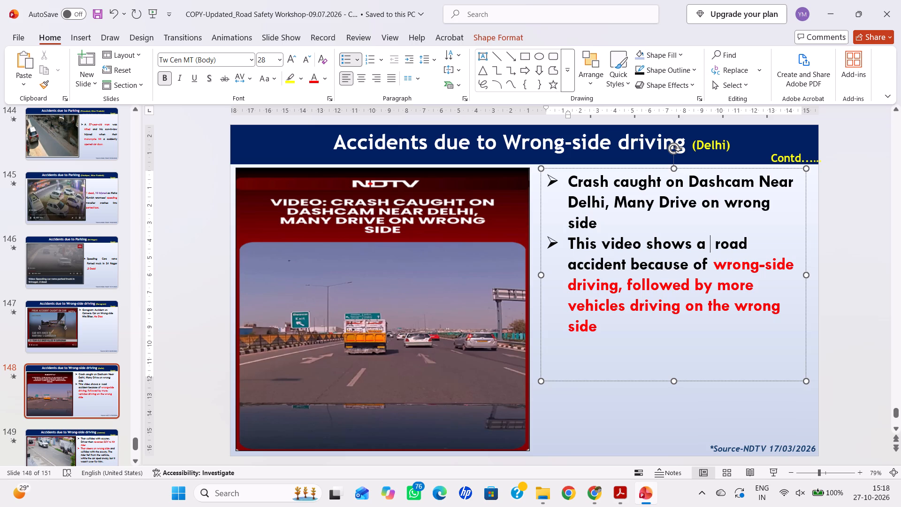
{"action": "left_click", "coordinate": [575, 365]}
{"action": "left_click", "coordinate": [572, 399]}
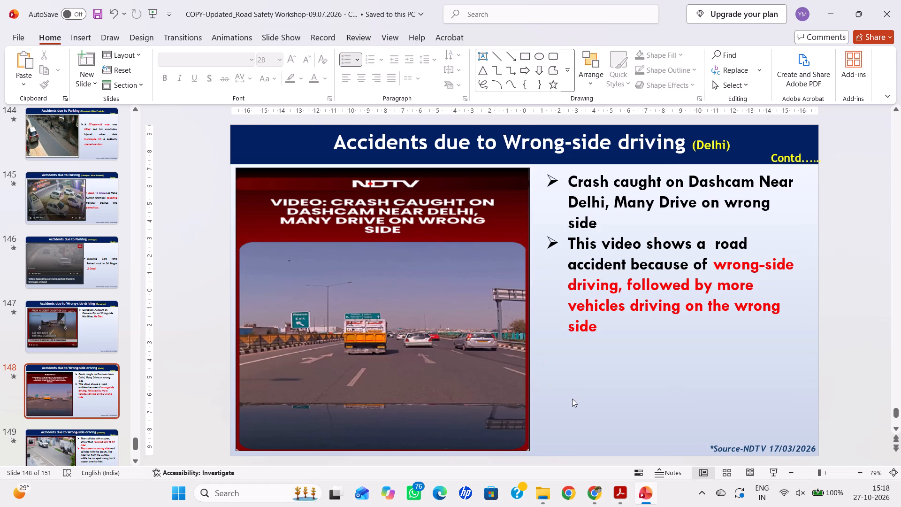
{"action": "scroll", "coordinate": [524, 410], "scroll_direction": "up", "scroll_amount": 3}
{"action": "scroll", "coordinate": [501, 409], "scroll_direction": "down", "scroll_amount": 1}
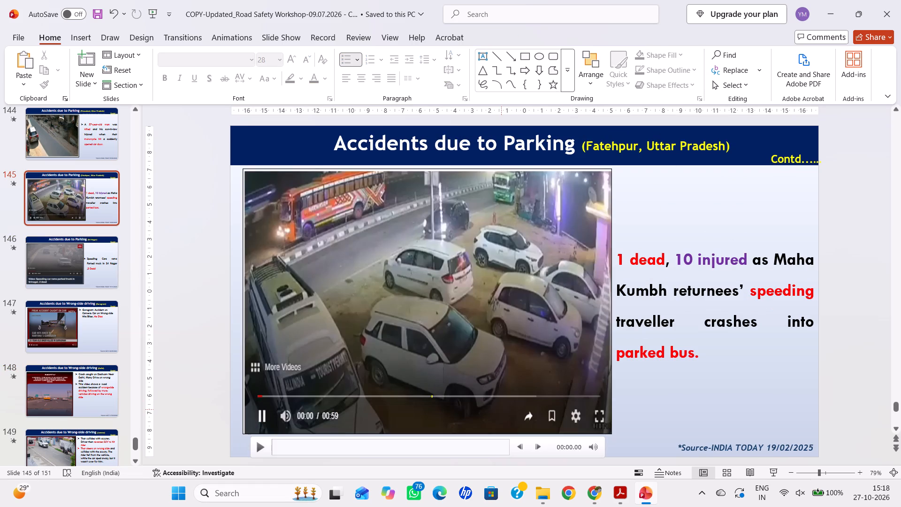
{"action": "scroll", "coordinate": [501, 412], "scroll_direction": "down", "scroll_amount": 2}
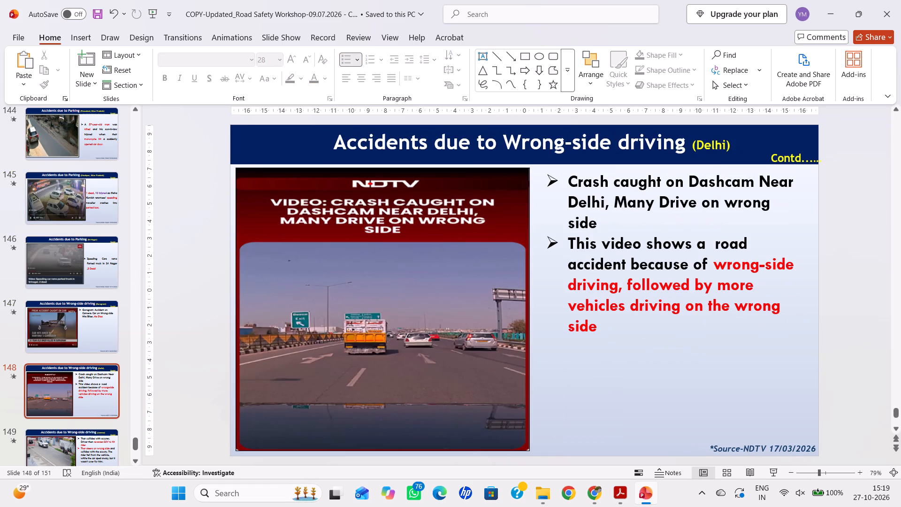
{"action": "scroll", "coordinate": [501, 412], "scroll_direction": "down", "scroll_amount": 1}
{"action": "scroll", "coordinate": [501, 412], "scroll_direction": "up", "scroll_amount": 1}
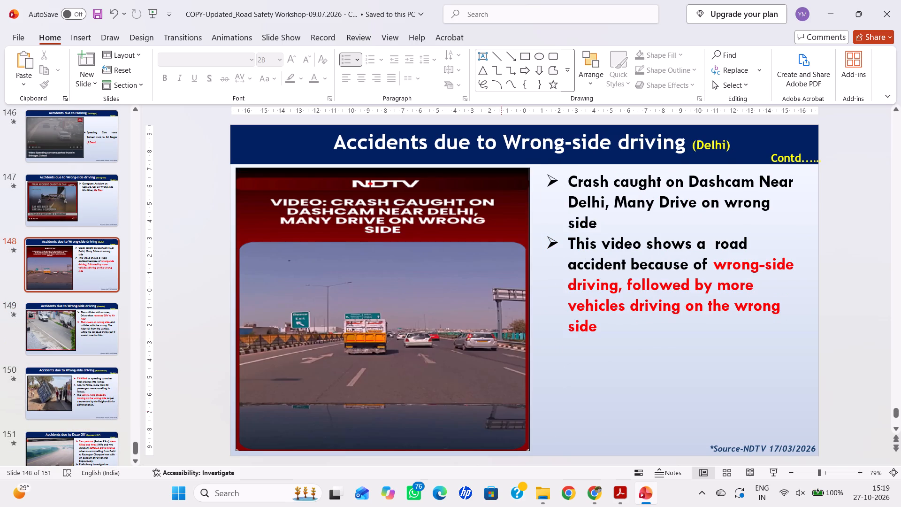
Play slide 148's Delhi dashcam video and scrub through it to examine the wrong-side driving footage.
{"action": "left_click", "coordinate": [251, 444]}
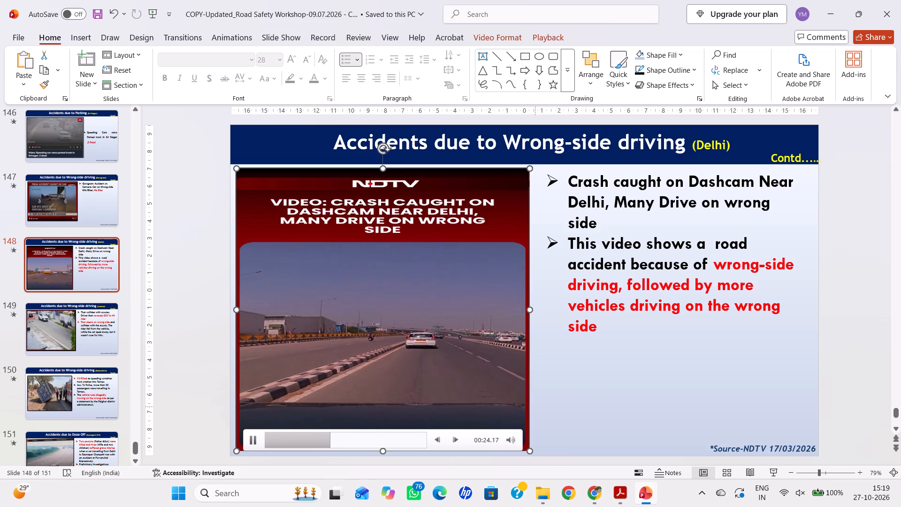
{"action": "left_click_drag", "start_coordinate": [334, 440], "coordinate": [335, 441]}
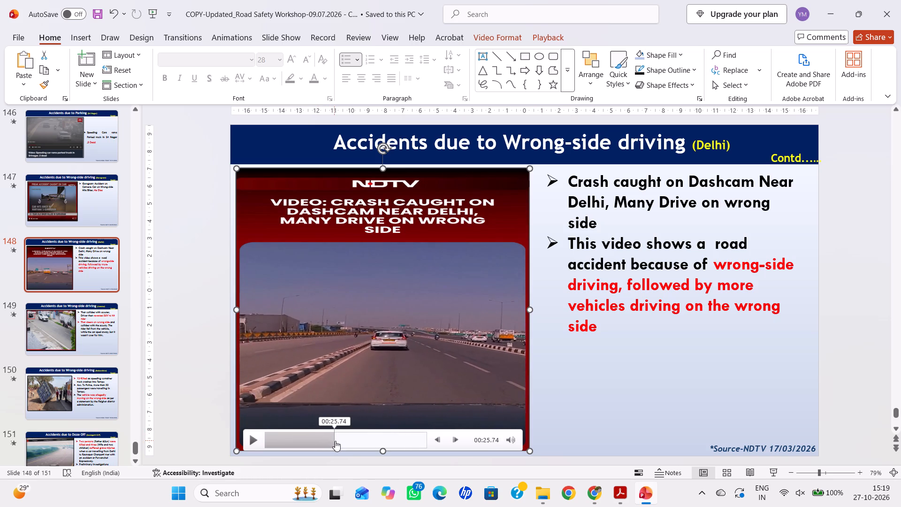
{"action": "left_click_drag", "start_coordinate": [335, 441], "coordinate": [359, 448]}
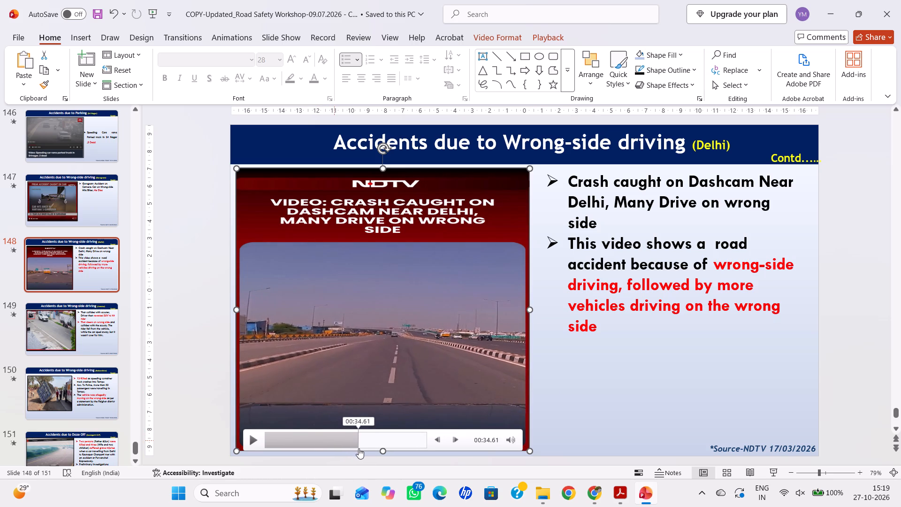
{"action": "left_click_drag", "start_coordinate": [359, 448], "coordinate": [384, 460]}
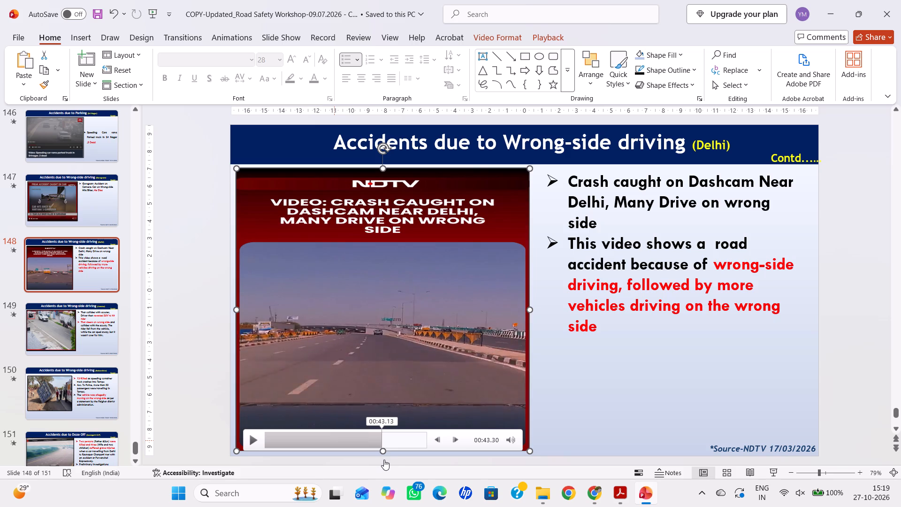
{"action": "left_click_drag", "start_coordinate": [384, 460], "coordinate": [401, 471]}
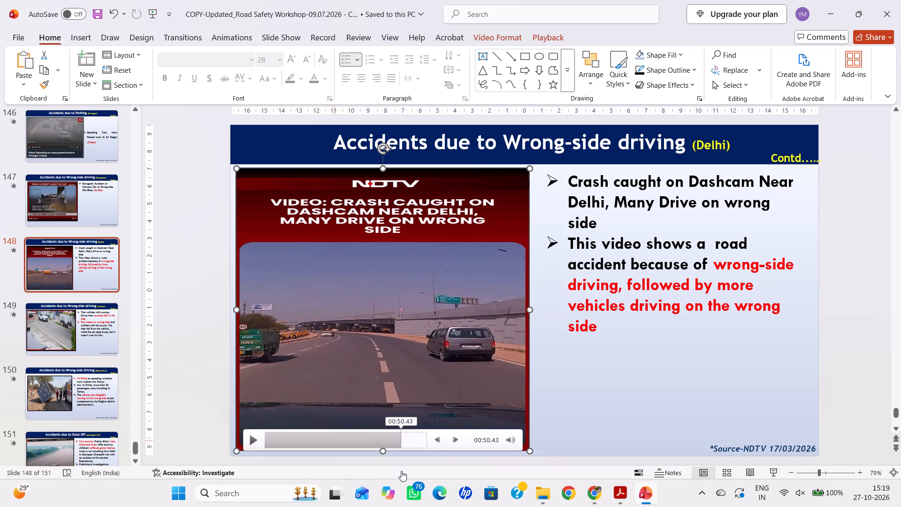
{"action": "left_click_drag", "start_coordinate": [401, 471], "coordinate": [437, 493]}
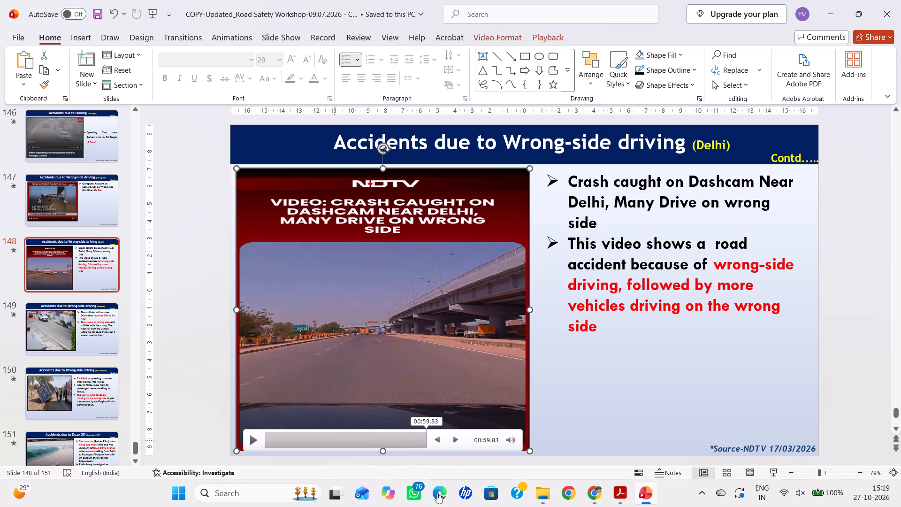
{"action": "left_click_drag", "start_coordinate": [437, 493], "coordinate": [440, 498]}
{"action": "left_click_drag", "start_coordinate": [440, 498], "coordinate": [408, 498]}
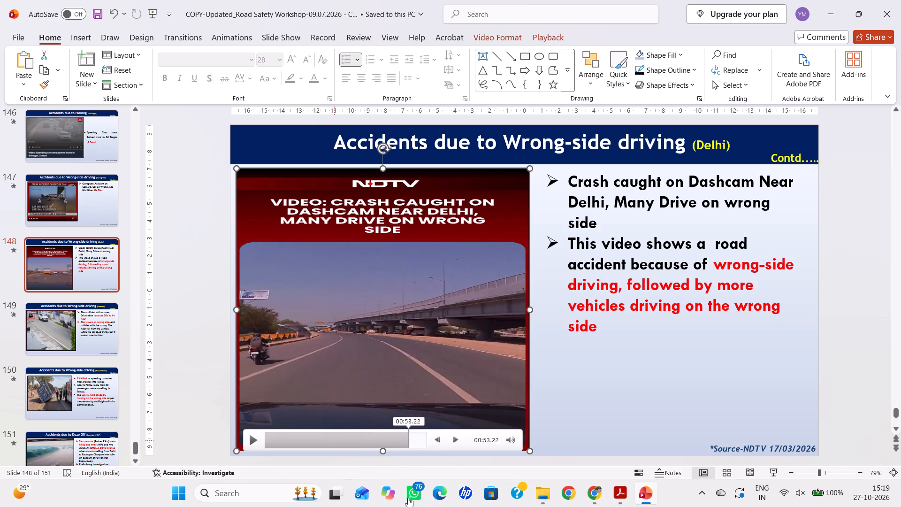
{"action": "left_click_drag", "start_coordinate": [408, 498], "coordinate": [382, 496]}
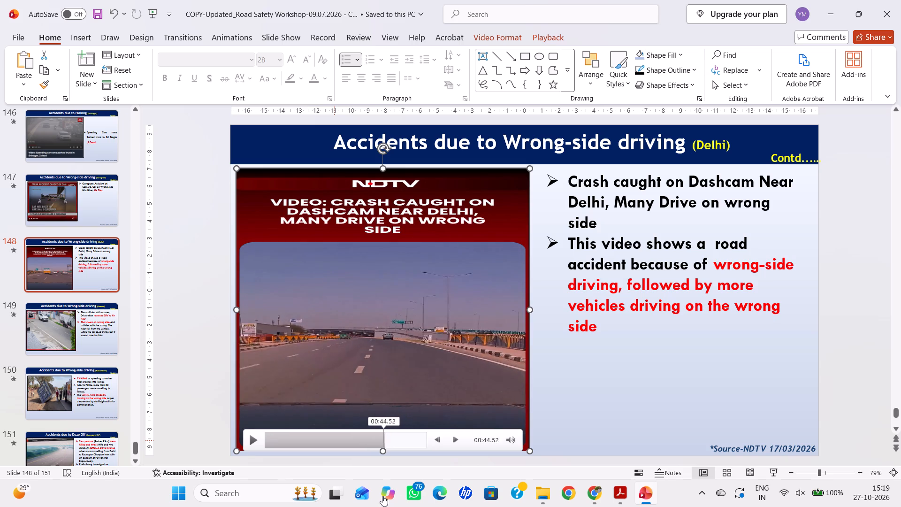
{"action": "left_click_drag", "start_coordinate": [382, 496], "coordinate": [348, 490]}
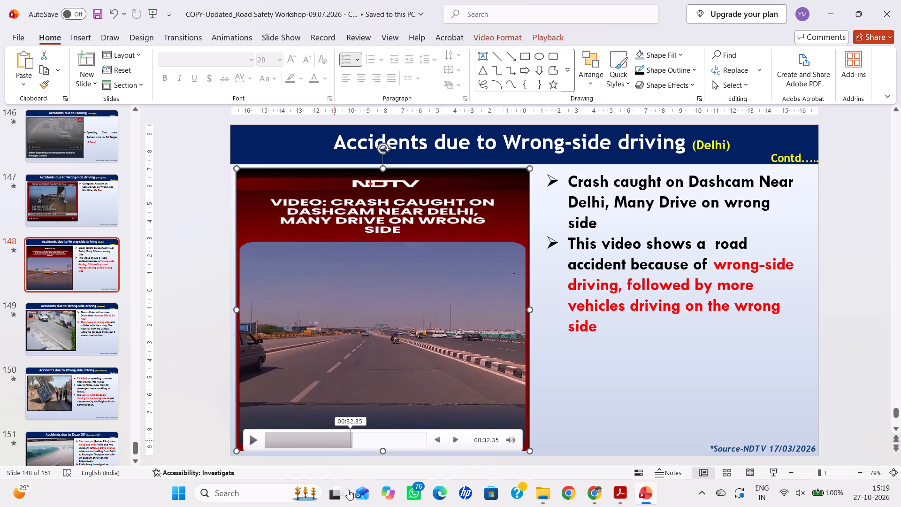
{"action": "left_click_drag", "start_coordinate": [348, 490], "coordinate": [316, 482]}
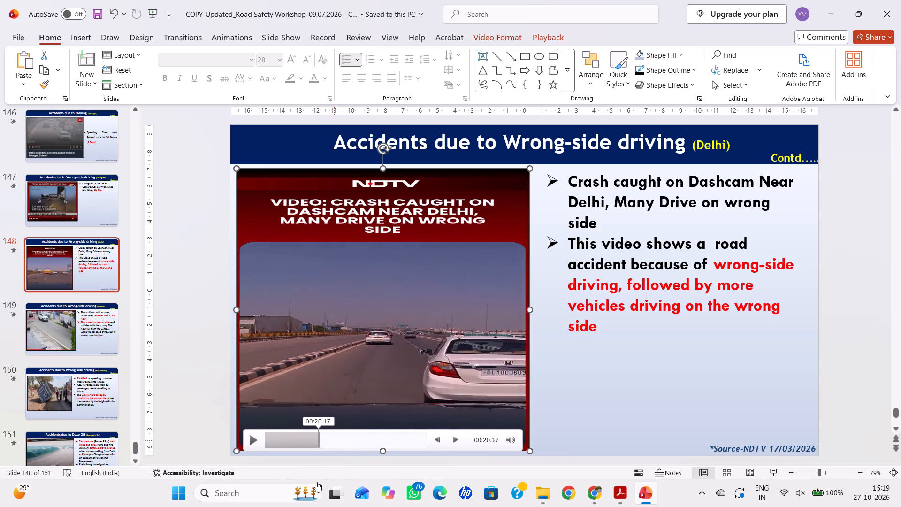
{"action": "left_click_drag", "start_coordinate": [316, 482], "coordinate": [268, 471]}
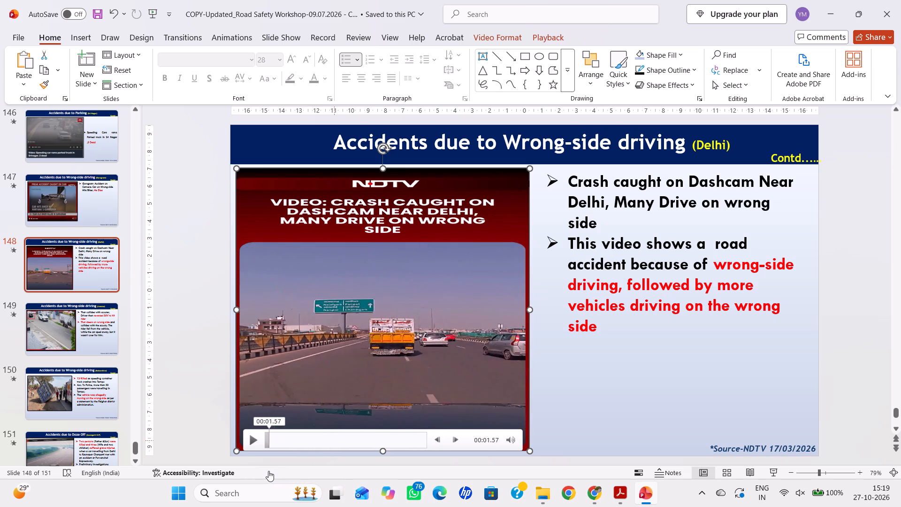
{"action": "left_click_drag", "start_coordinate": [268, 471], "coordinate": [258, 468]}
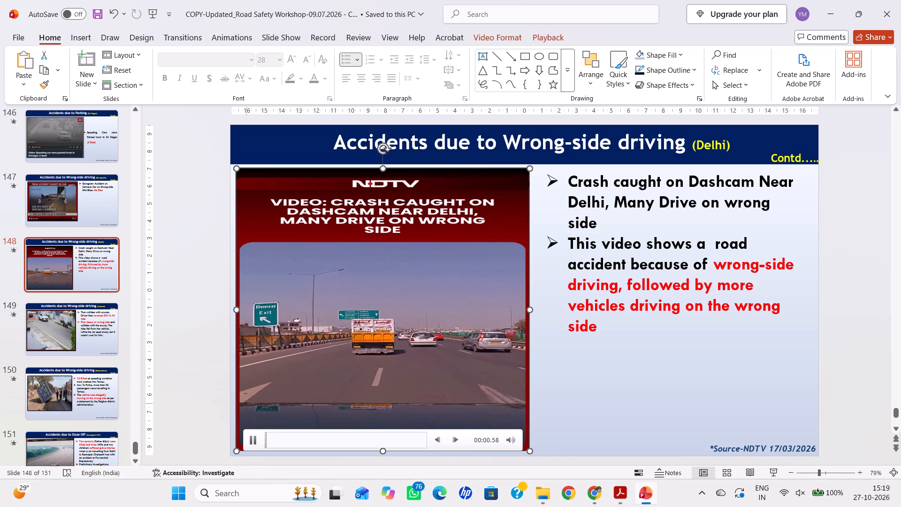
{"action": "left_click", "coordinate": [677, 238]}
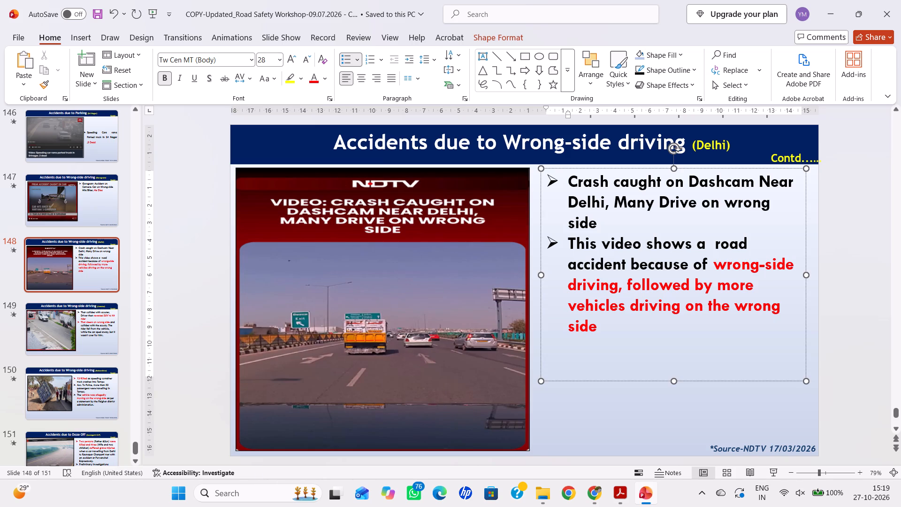
{"action": "key", "text": "ctrl+a"}
{"action": "key", "text": "ctrl+c"}
{"action": "left_click", "coordinate": [727, 414]}
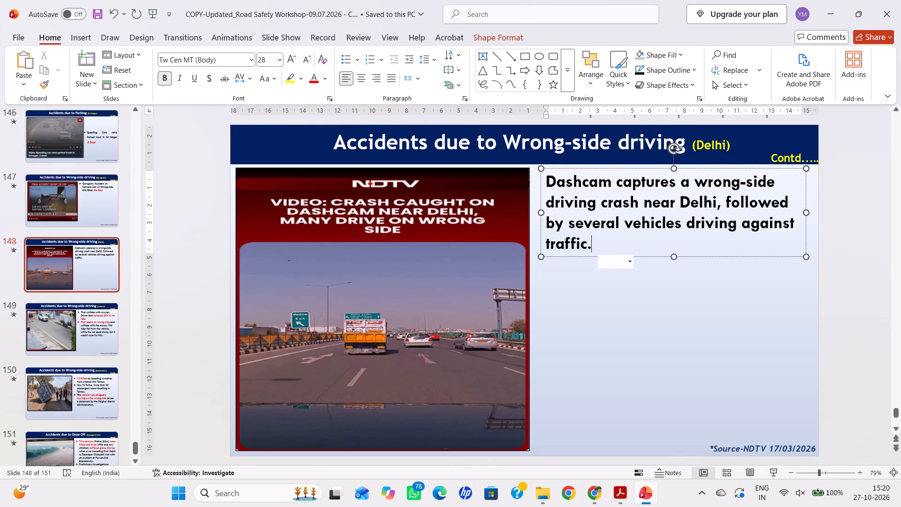
Move slide 148's text box down beside the middle of the video, within the slide edge, and justify its text.
{"action": "left_click_drag", "start_coordinate": [648, 256], "coordinate": [664, 336]}
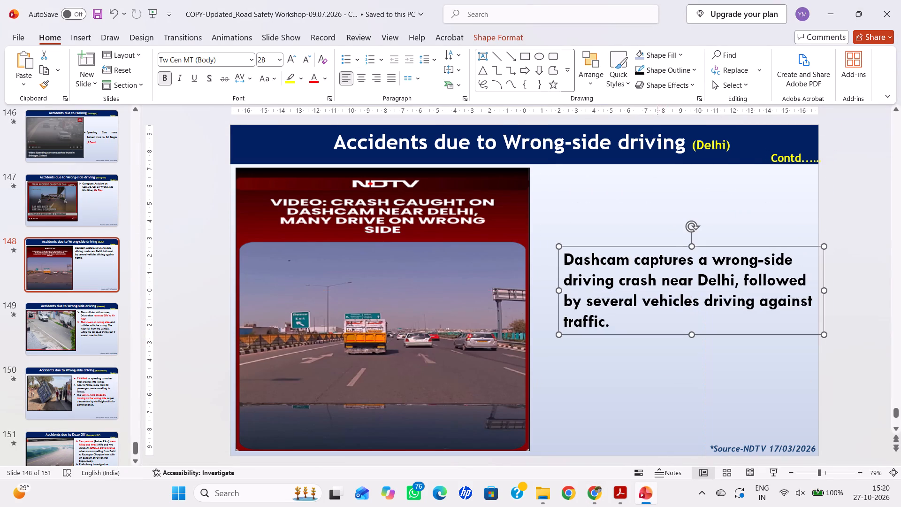
{"action": "left_click", "coordinate": [648, 300]}
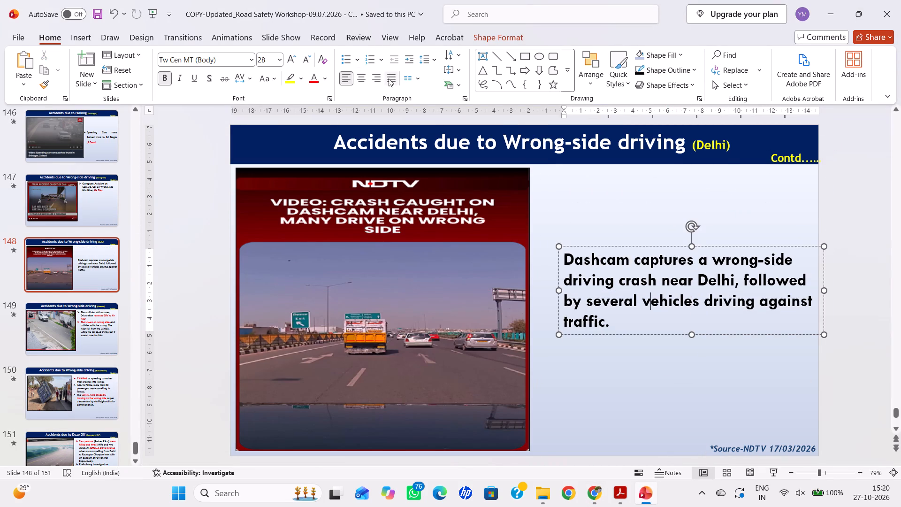
{"action": "left_click", "coordinate": [389, 78]}
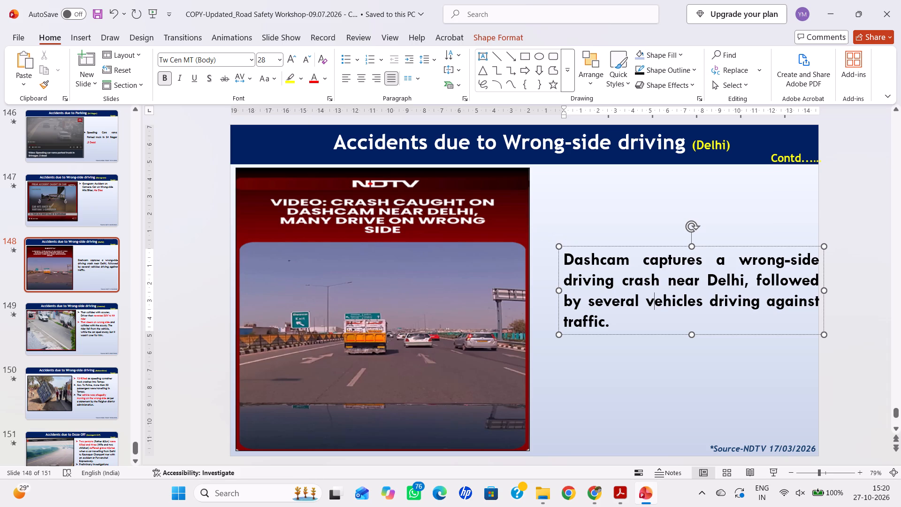
{"action": "left_click", "coordinate": [569, 245]}
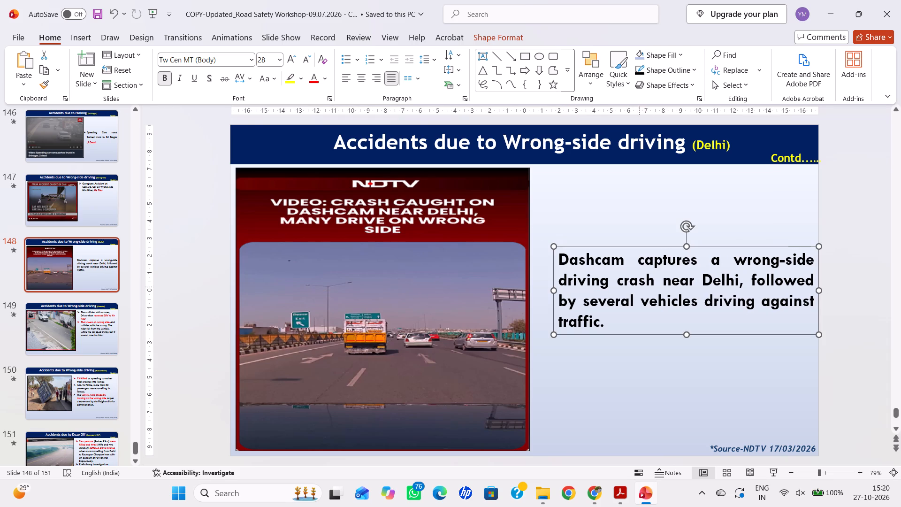
Shorten slide 148's sentence to "Dashcam captures a wrong-side driving crash near Delhi." by removing the clause about several vehicles.
{"action": "left_click_drag", "start_coordinate": [751, 276], "coordinate": [761, 315]}
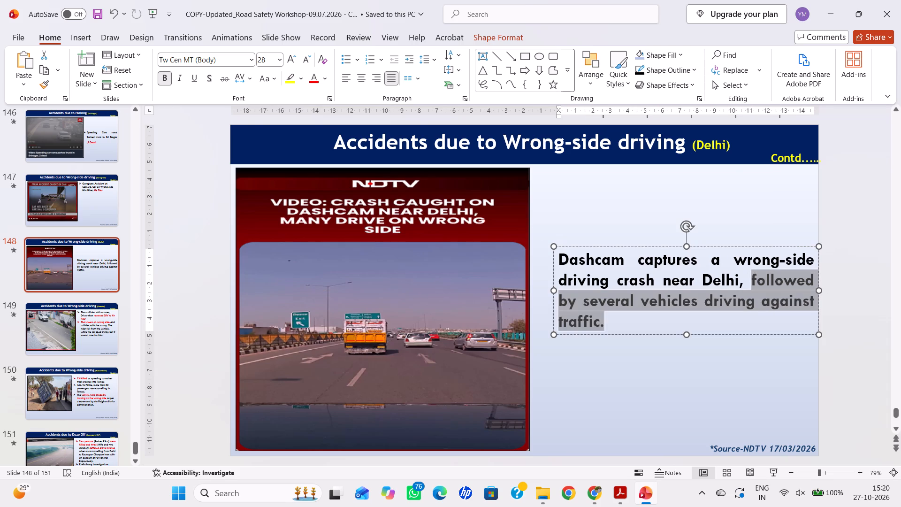
{"action": "key", "text": "BackSpace"}
{"action": "key", "text": "BackSpace"}
{"action": "key", "text": "BackSpace"}
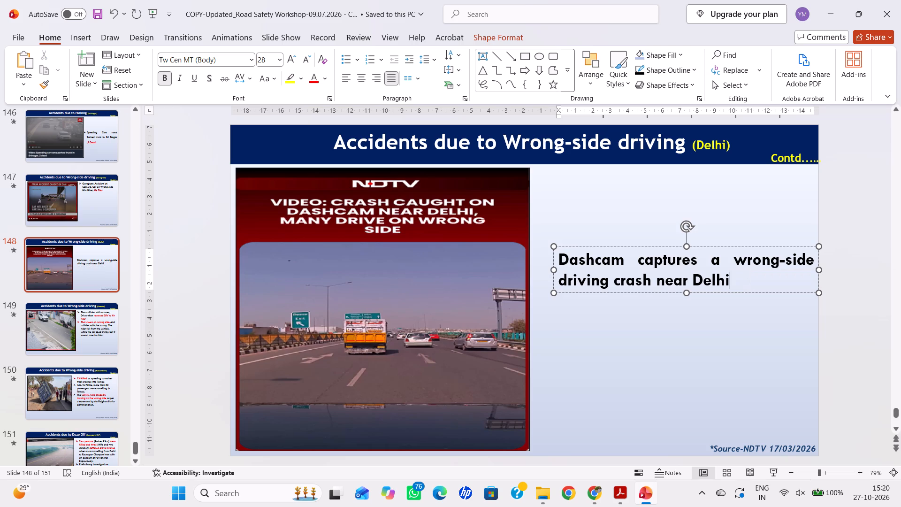
{"action": "key", "text": "period"}
Colour the words "wrong-side" red in slide 148's sentence.
{"action": "left_click_drag", "start_coordinate": [737, 260], "coordinate": [809, 263]}
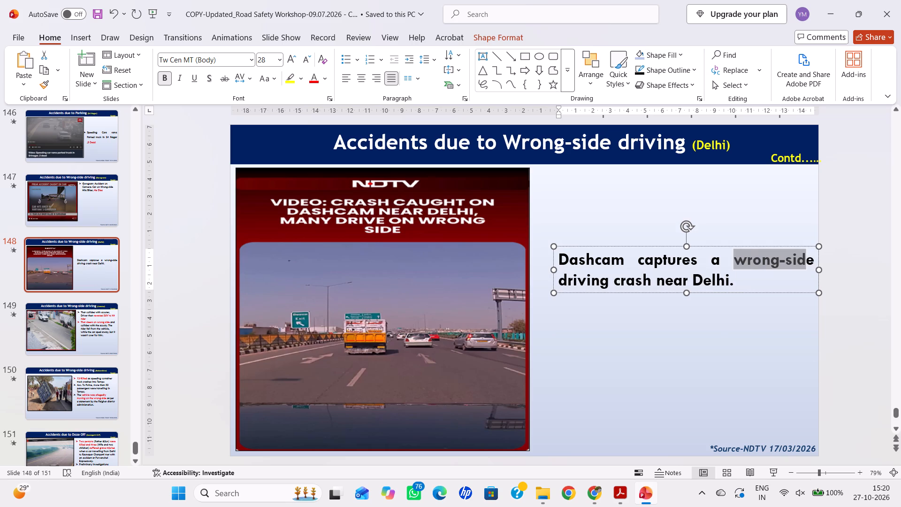
{"action": "left_click_drag", "start_coordinate": [809, 263], "coordinate": [814, 265]}
{"action": "left_click", "coordinate": [314, 78]}
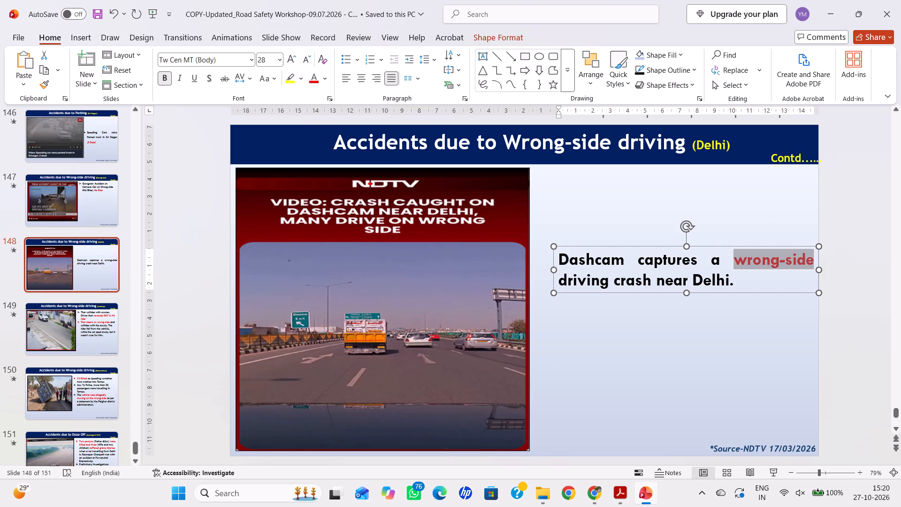
Narrow slide 148's text box from its left edge so the sentence wraps onto three lines, and set its line spacing to 1.5.
{"action": "left_click_drag", "start_coordinate": [555, 271], "coordinate": [582, 289]}
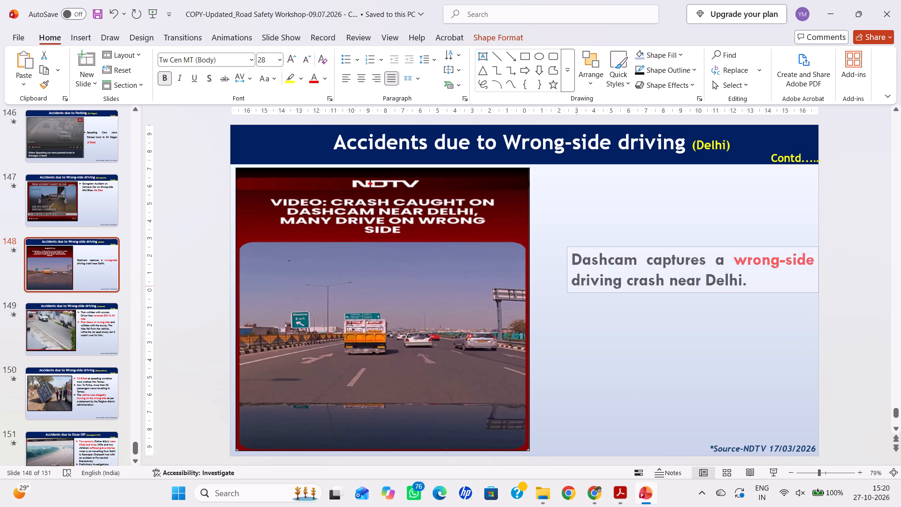
{"action": "left_click_drag", "start_coordinate": [582, 289], "coordinate": [634, 312]}
{"action": "left_click", "coordinate": [714, 266]}
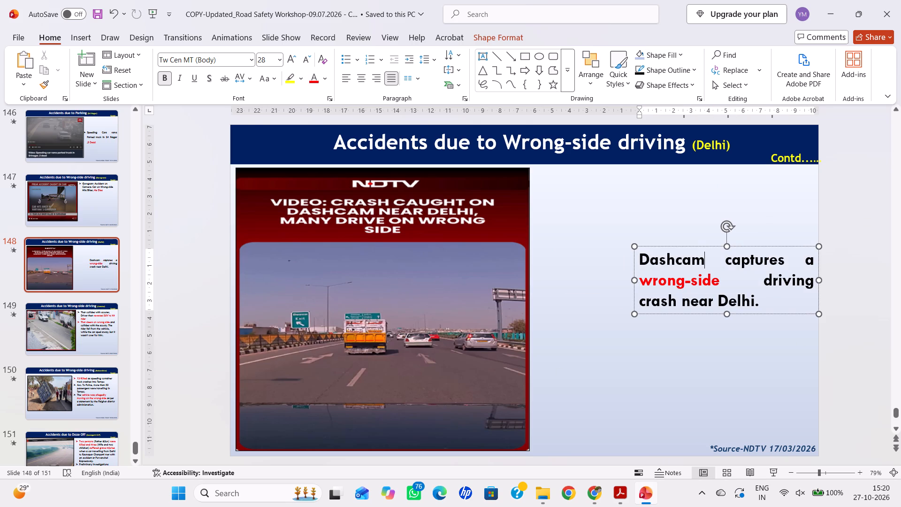
{"action": "key", "text": "ctrl+a"}
{"action": "left_click", "coordinate": [425, 59]}
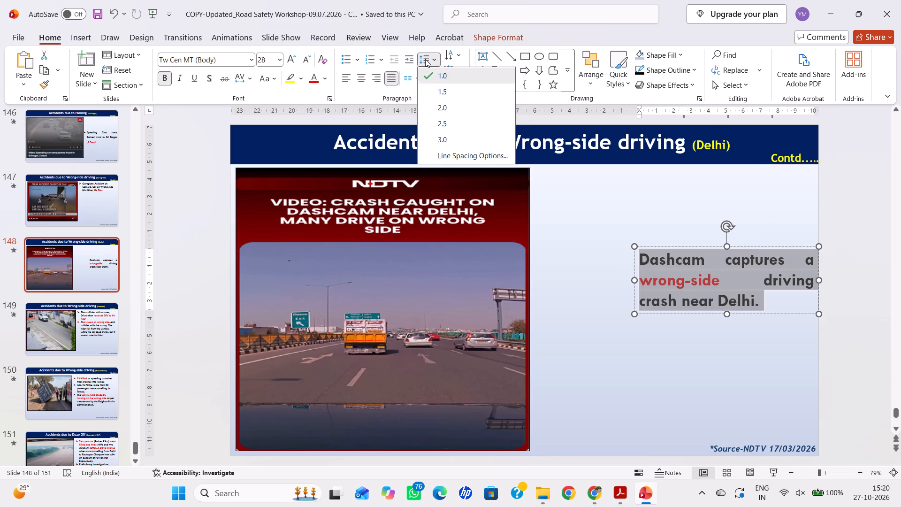
{"action": "left_click", "coordinate": [439, 87]}
Widen slide 148's video rightward until it meets the narrowed text box, keeping its height, and save the presentation.
{"action": "left_click", "coordinate": [504, 327]}
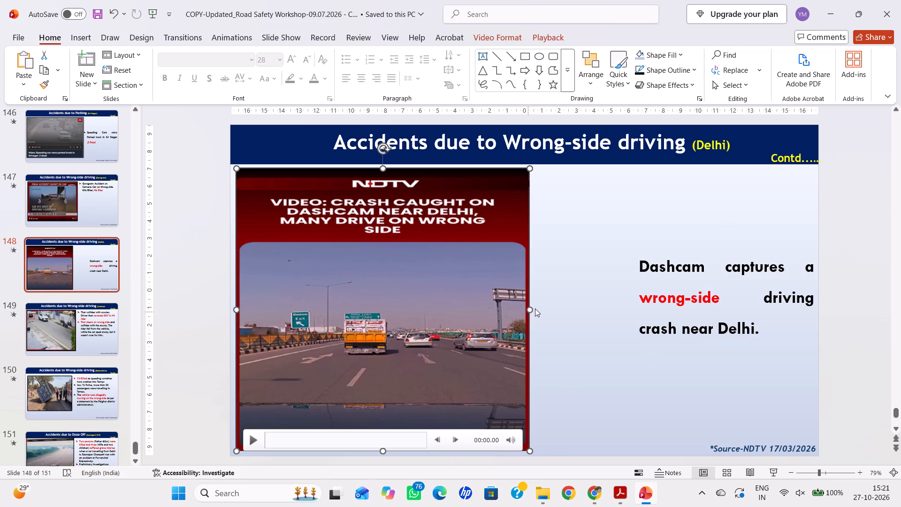
{"action": "left_click_drag", "start_coordinate": [532, 308], "coordinate": [634, 382]}
{"action": "key", "text": "ctrl+s"}
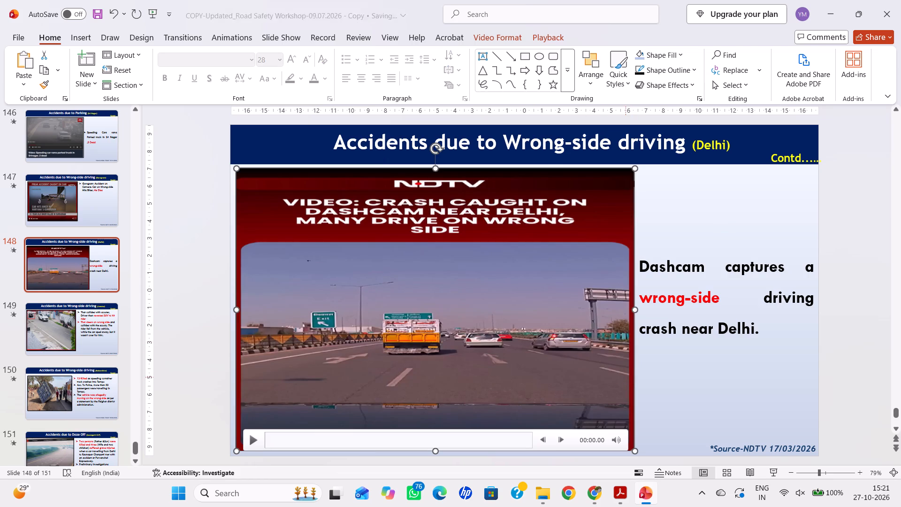
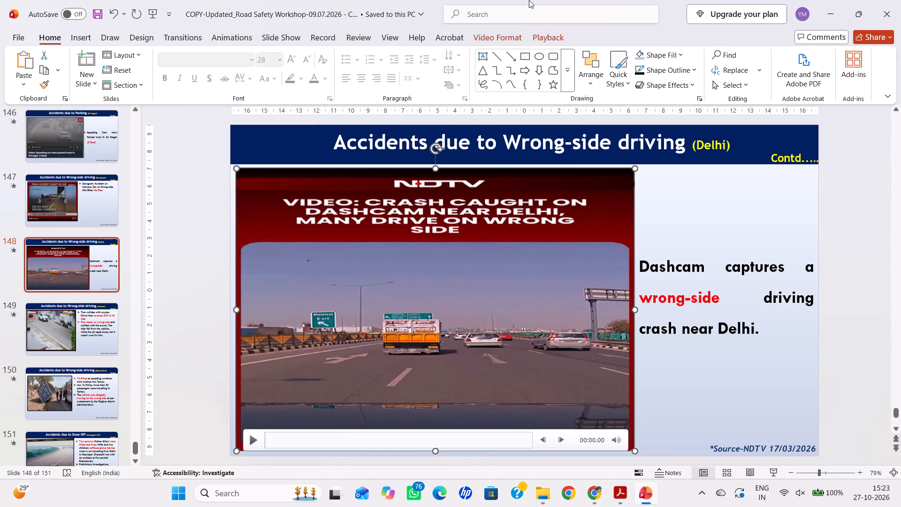
{"action": "scroll", "coordinate": [551, 45], "scroll_direction": "down", "scroll_amount": 1}
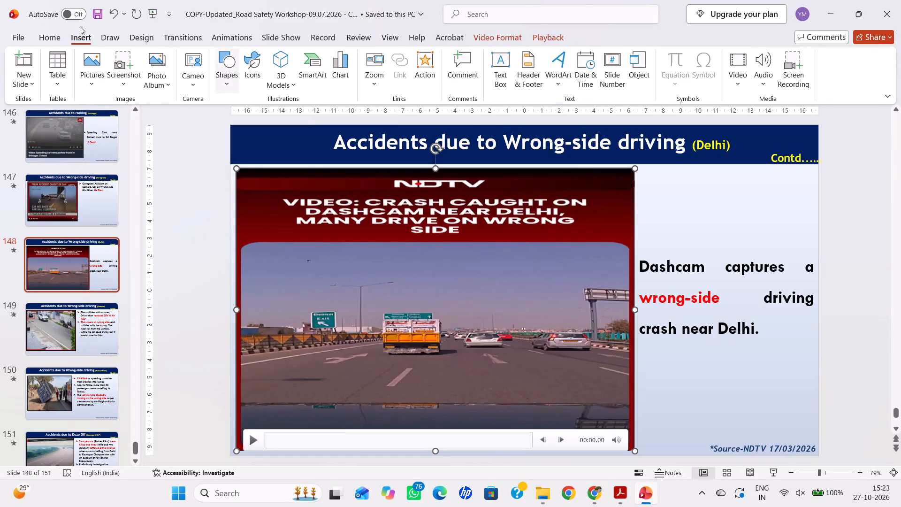
{"action": "left_click", "coordinate": [53, 31]}
{"action": "scroll", "coordinate": [391, 297], "scroll_direction": "down", "scroll_amount": 1}
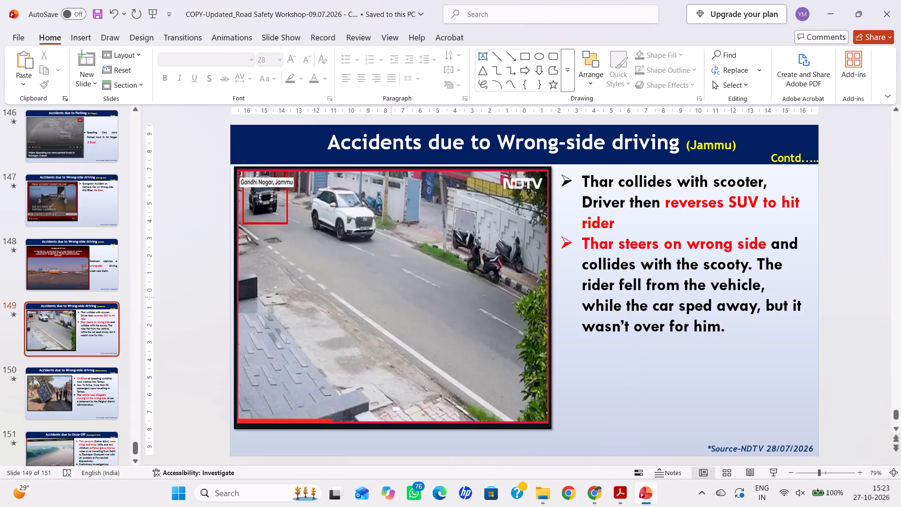
{"action": "scroll", "coordinate": [465, 275], "scroll_direction": "down", "scroll_amount": 1}
{"action": "scroll", "coordinate": [515, 287], "scroll_direction": "up", "scroll_amount": 1}
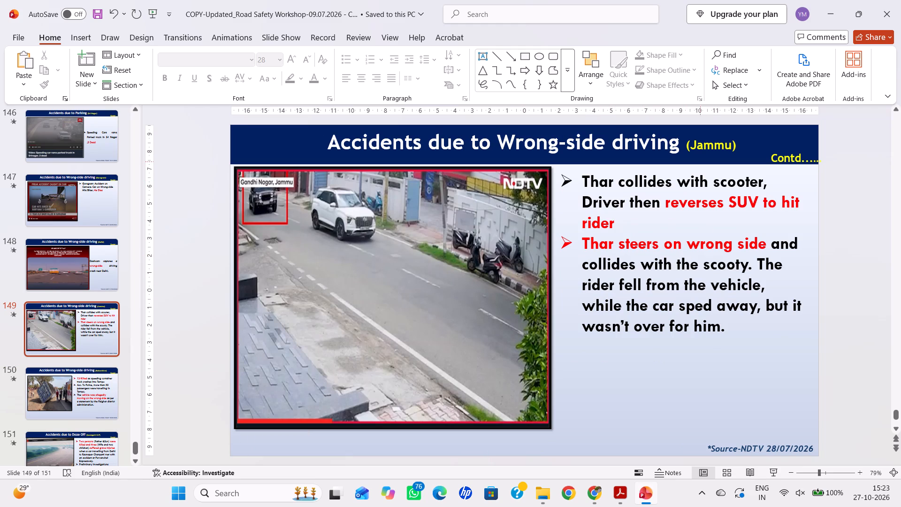
{"action": "left_click", "coordinate": [646, 195]}
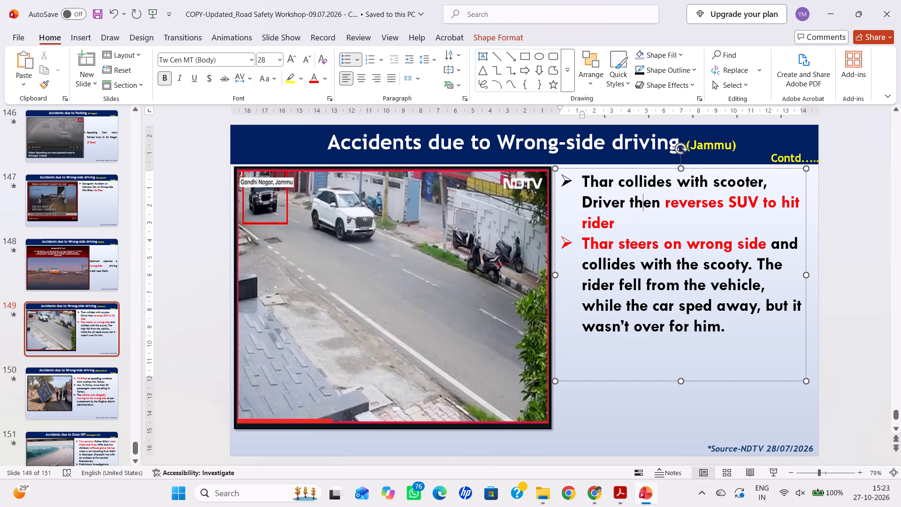
{"action": "key", "text": "ctrl+a"}
{"action": "key", "text": "ctrl+c"}
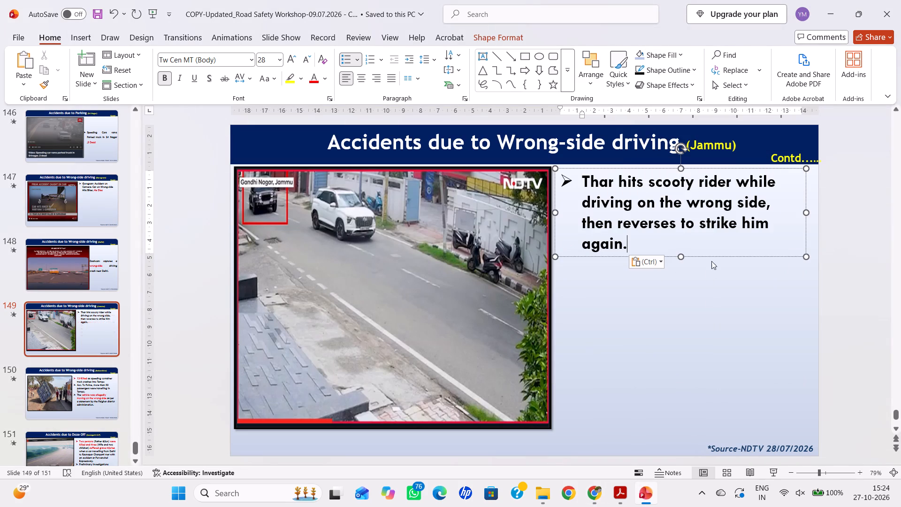
Move slide 149's text box down to mid-height beside the video, flush with the slide's right edge.
{"action": "left_click_drag", "start_coordinate": [716, 254], "coordinate": [732, 340]}
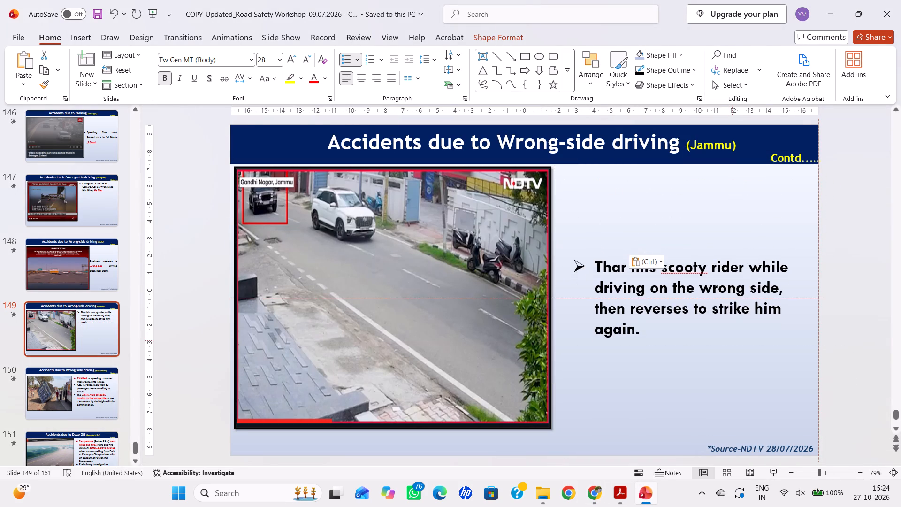
{"action": "left_click_drag", "start_coordinate": [732, 340], "coordinate": [728, 337]}
Justify slide 149's sentence and set its line spacing to 1.5.
{"action": "left_click", "coordinate": [710, 294]}
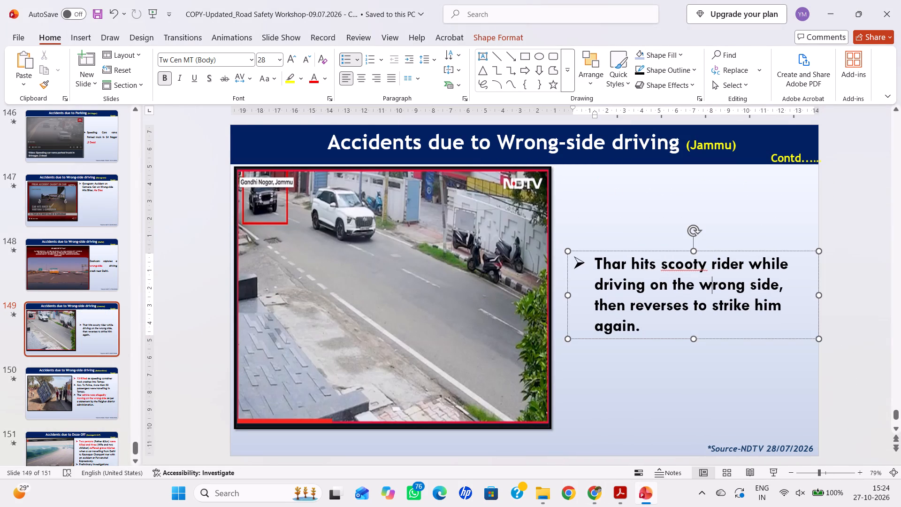
{"action": "key", "text": "ctrl+a"}
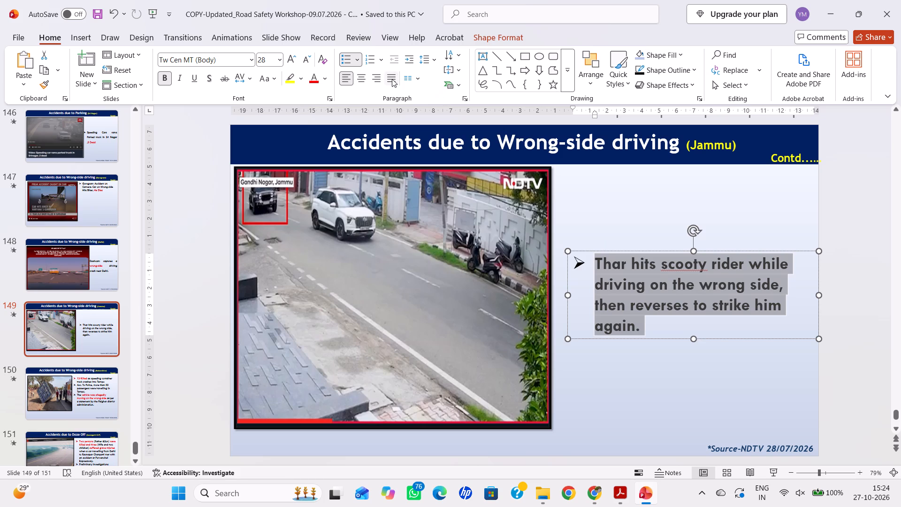
{"action": "left_click", "coordinate": [392, 79]}
{"action": "left_click", "coordinate": [420, 59]}
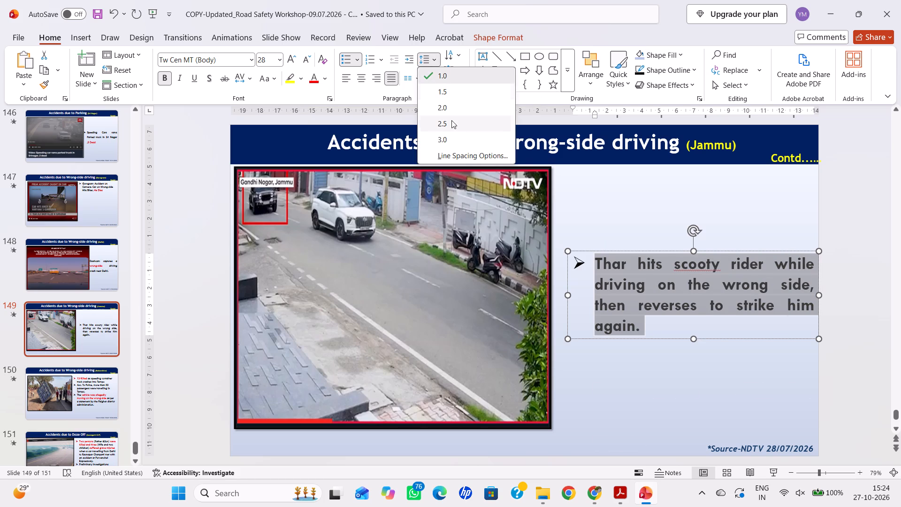
{"action": "left_click", "coordinate": [450, 89]}
Narrow slide 149's text box slightly from its left edge, keeping the sentence on four lines.
{"action": "left_click_drag", "start_coordinate": [569, 315], "coordinate": [593, 325]}
{"action": "left_click", "coordinate": [758, 367]}
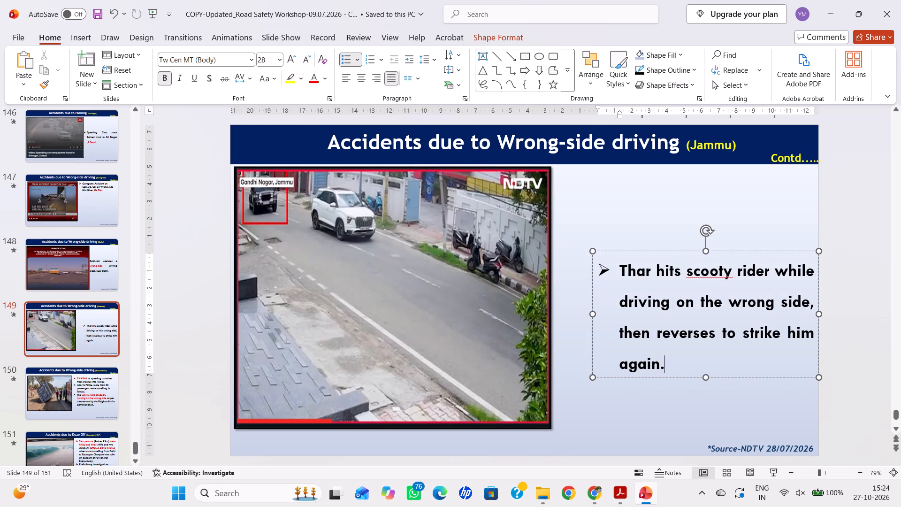
Colour the words "Thar", "scooty rider" and "again." purple in slide 149's sentence.
{"action": "left_click_drag", "start_coordinate": [621, 266], "coordinate": [640, 270]}
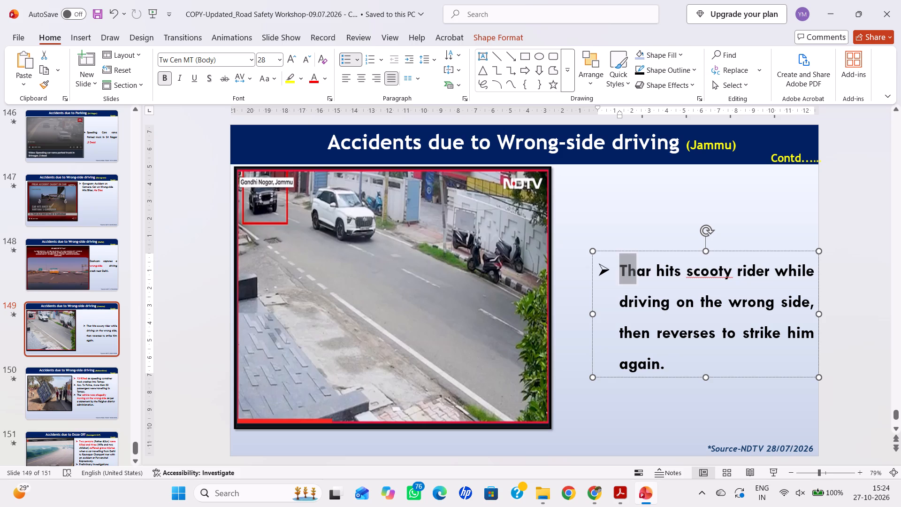
{"action": "left_click_drag", "start_coordinate": [640, 270], "coordinate": [653, 277]}
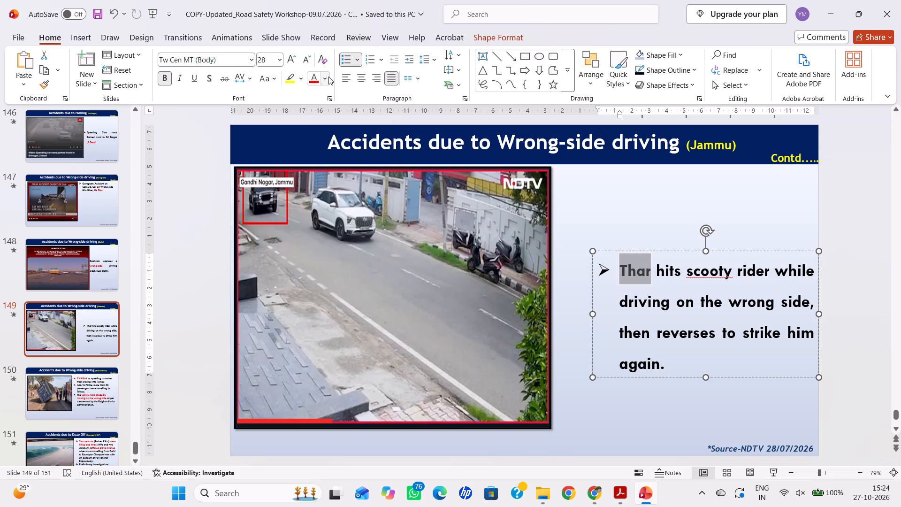
{"action": "left_click", "coordinate": [328, 77]}
{"action": "left_click", "coordinate": [456, 254]}
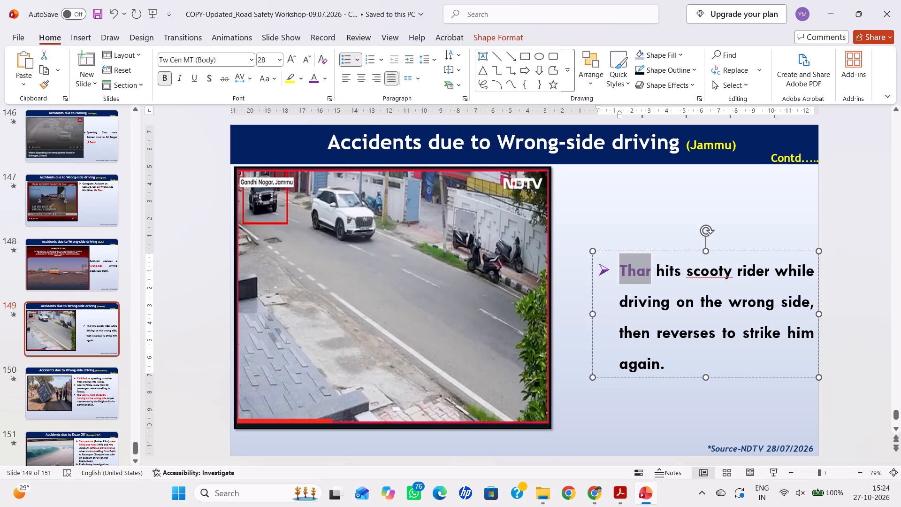
{"action": "left_click_drag", "start_coordinate": [689, 274], "coordinate": [752, 268]}
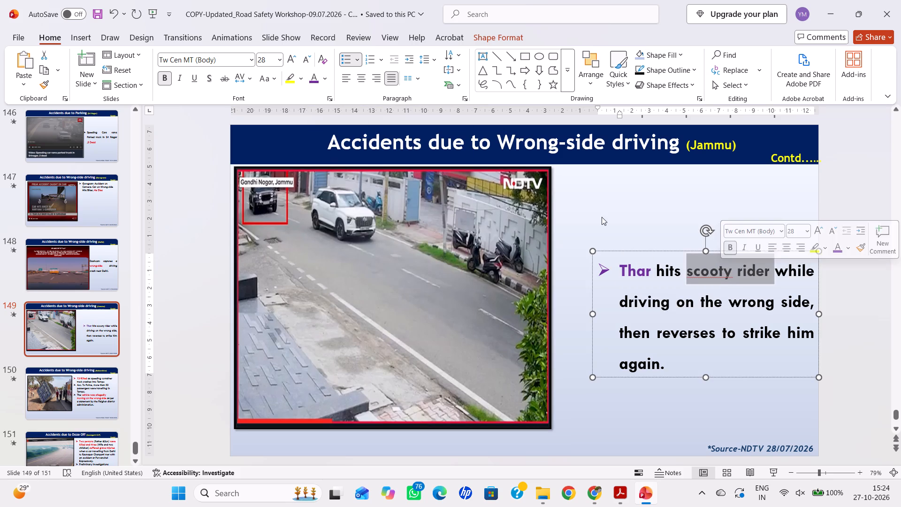
{"action": "left_click", "coordinate": [313, 77]}
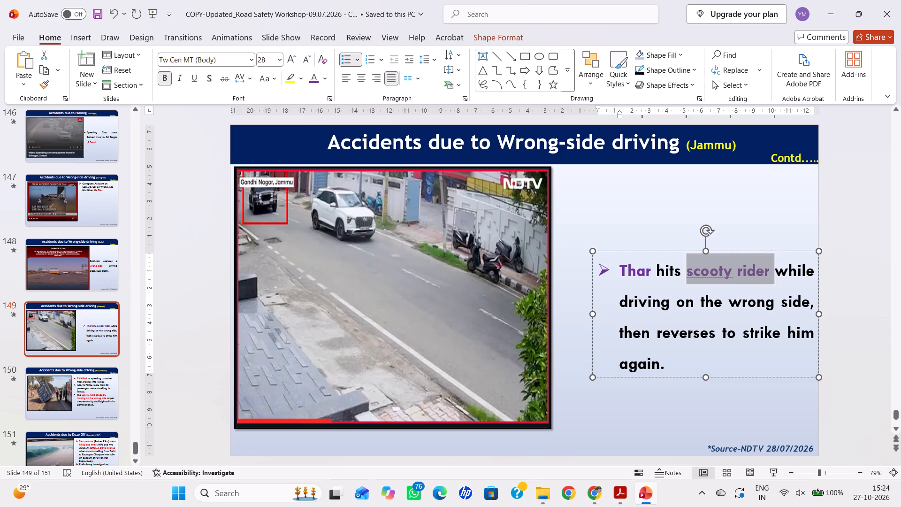
{"action": "left_click_drag", "start_coordinate": [615, 368], "coordinate": [673, 371]}
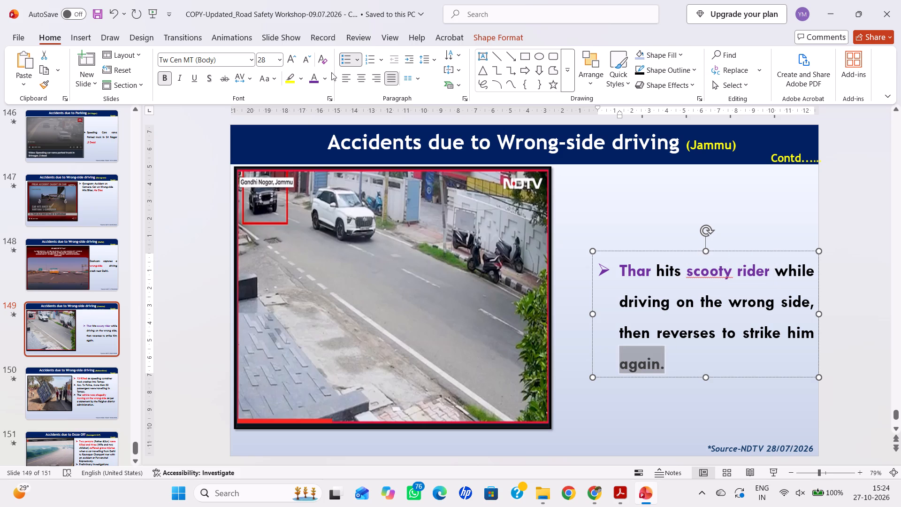
{"action": "left_click", "coordinate": [314, 78]}
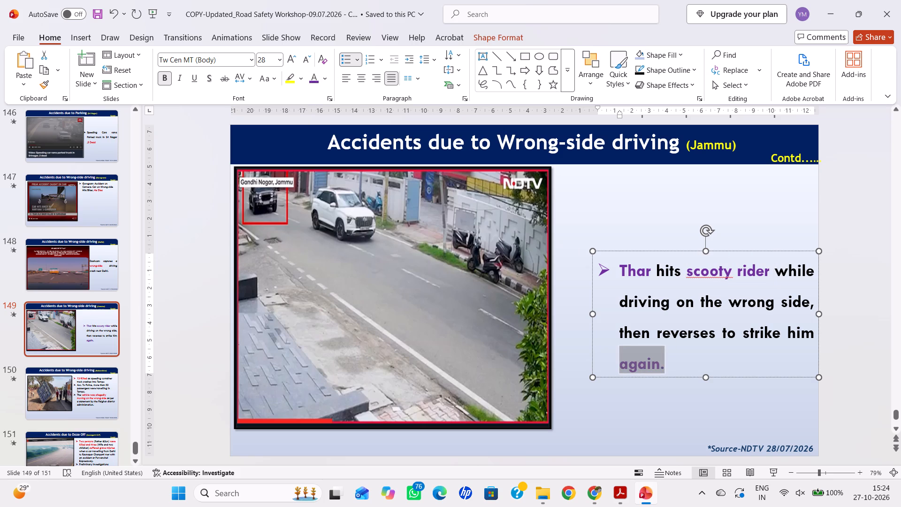
Colour "wrong side", "hits" and "reverses to strike him" red in slide 149's sentence, and save the presentation.
{"action": "left_click_drag", "start_coordinate": [728, 305], "coordinate": [802, 302]}
{"action": "left_click", "coordinate": [328, 76]}
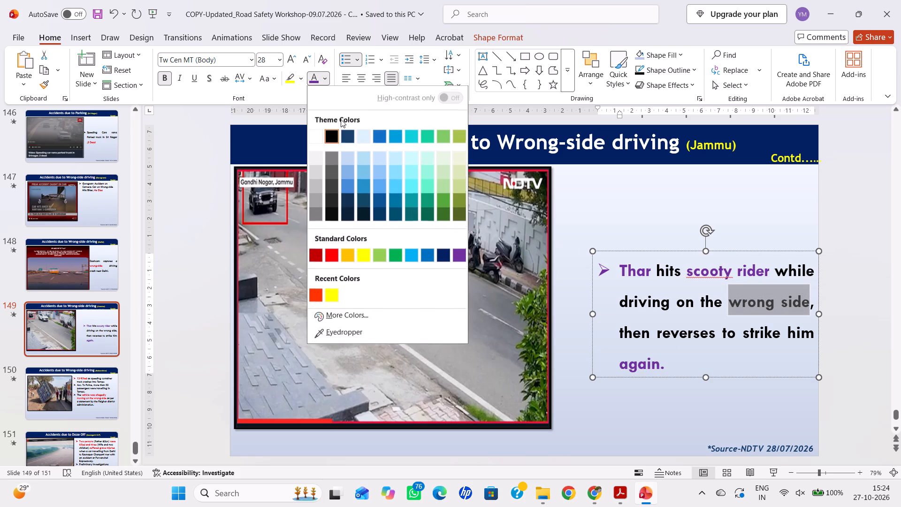
{"action": "left_click", "coordinate": [330, 256]}
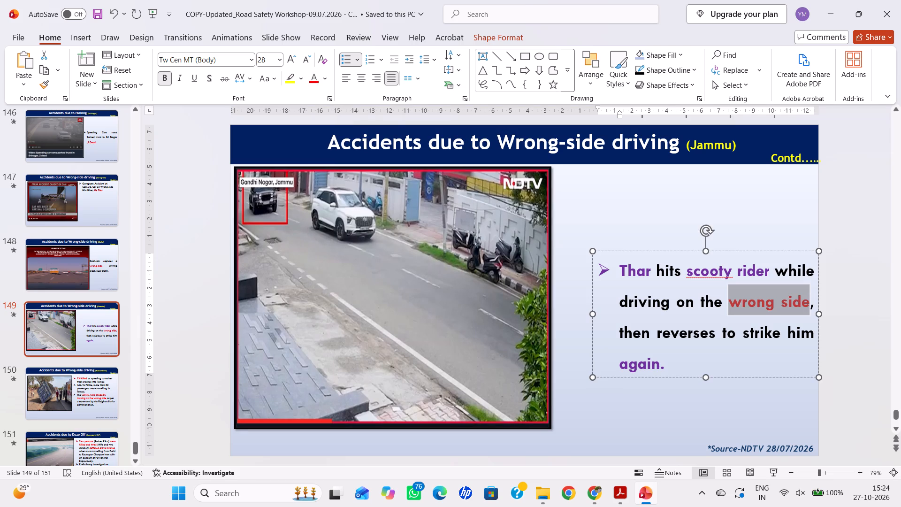
{"action": "left_click_drag", "start_coordinate": [656, 269], "coordinate": [679, 273]}
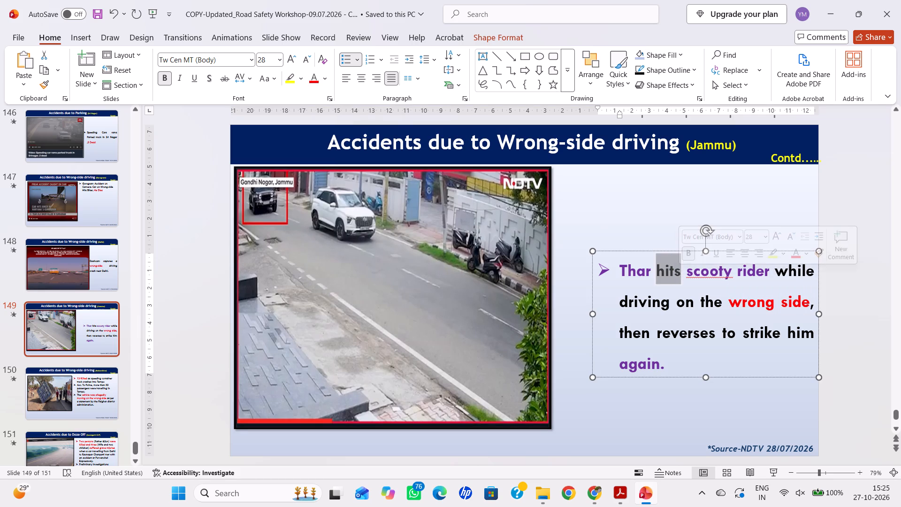
{"action": "left_click", "coordinate": [313, 75]}
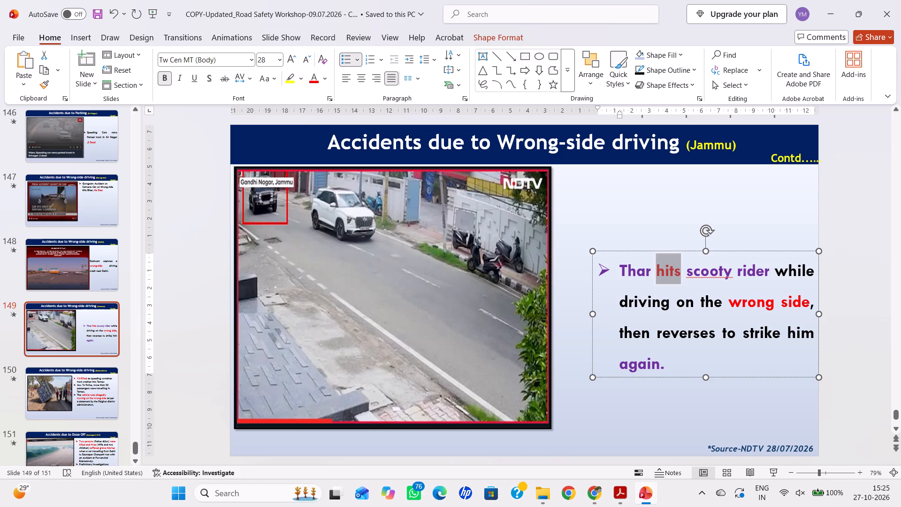
{"action": "left_click_drag", "start_coordinate": [659, 330], "coordinate": [717, 323]}
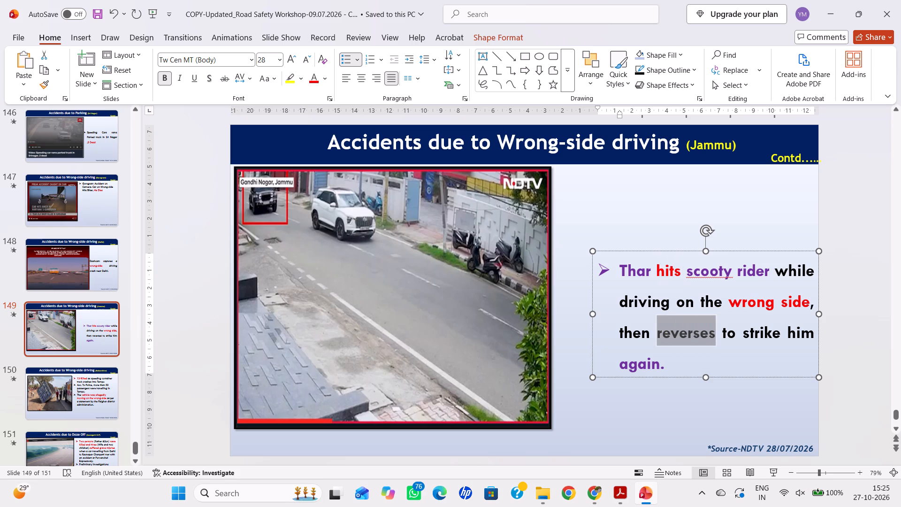
{"action": "left_click_drag", "start_coordinate": [717, 323], "coordinate": [805, 348]}
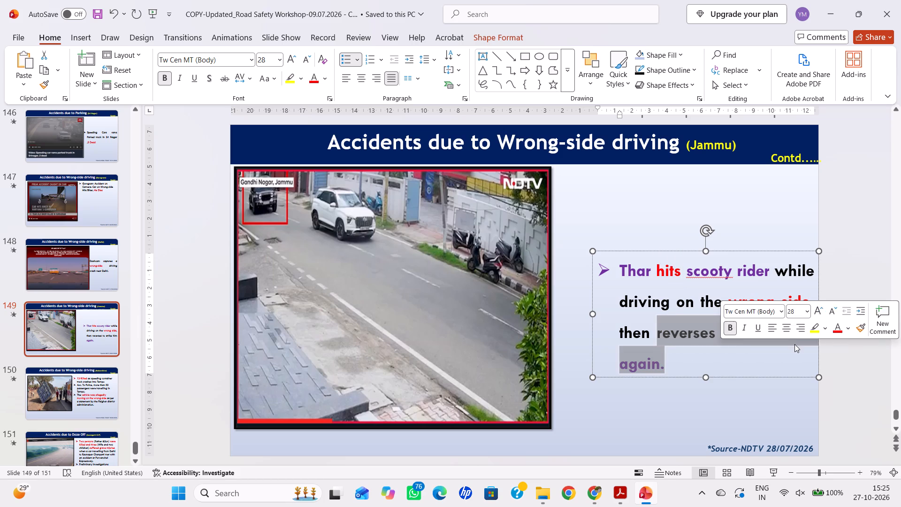
{"action": "left_click", "coordinate": [663, 335]}
{"action": "left_click_drag", "start_coordinate": [657, 332], "coordinate": [803, 337]}
{"action": "left_click", "coordinate": [318, 72]}
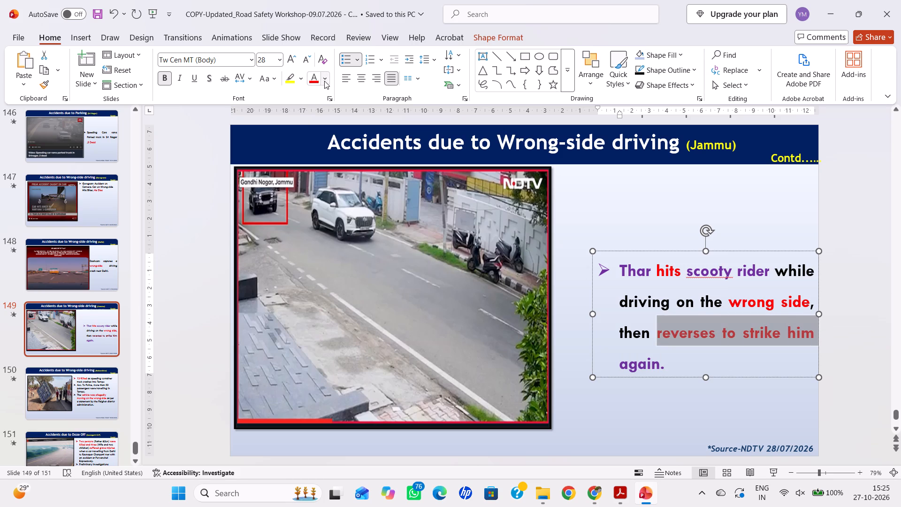
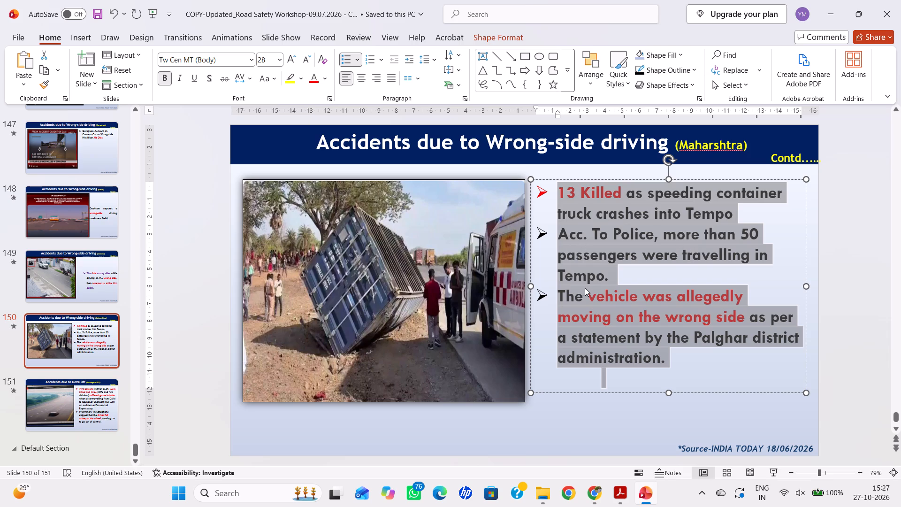
{"action": "key", "text": "ctrl+v"}
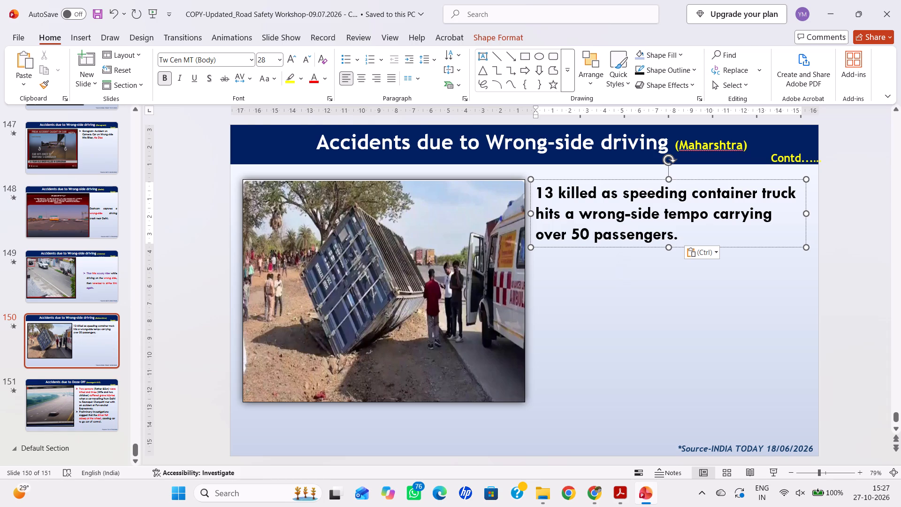
Move slide 150's summary text box down to the photo's mid-height and narrow it from its left side, leaving a gap beside the photo.
{"action": "left_click_drag", "start_coordinate": [625, 248], "coordinate": [638, 319]}
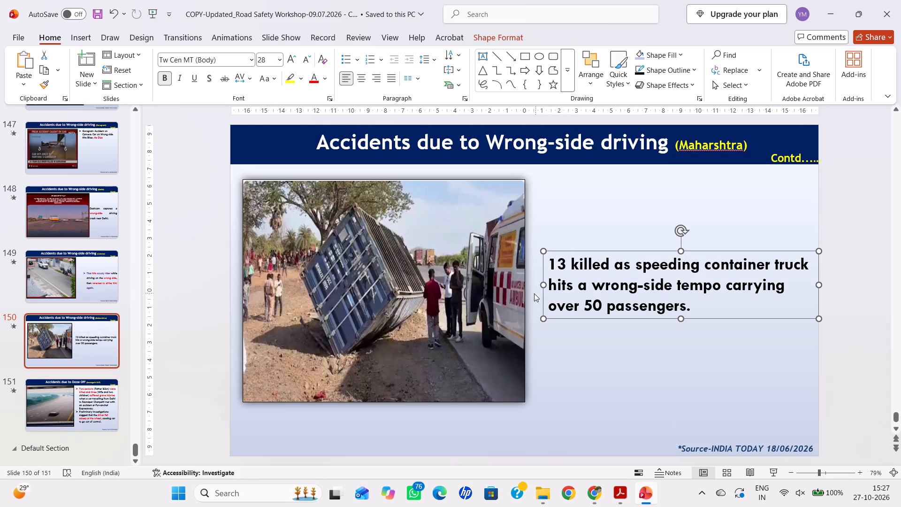
{"action": "left_click_drag", "start_coordinate": [545, 283], "coordinate": [566, 290]}
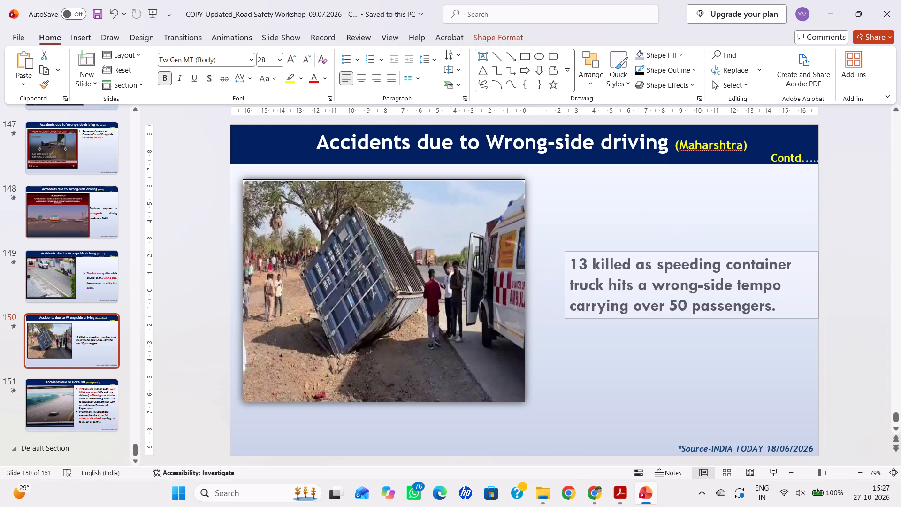
{"action": "left_click_drag", "start_coordinate": [566, 290], "coordinate": [570, 291]}
Justify slide 150's summary sentence and increase its line spacing.
{"action": "left_click", "coordinate": [635, 281]}
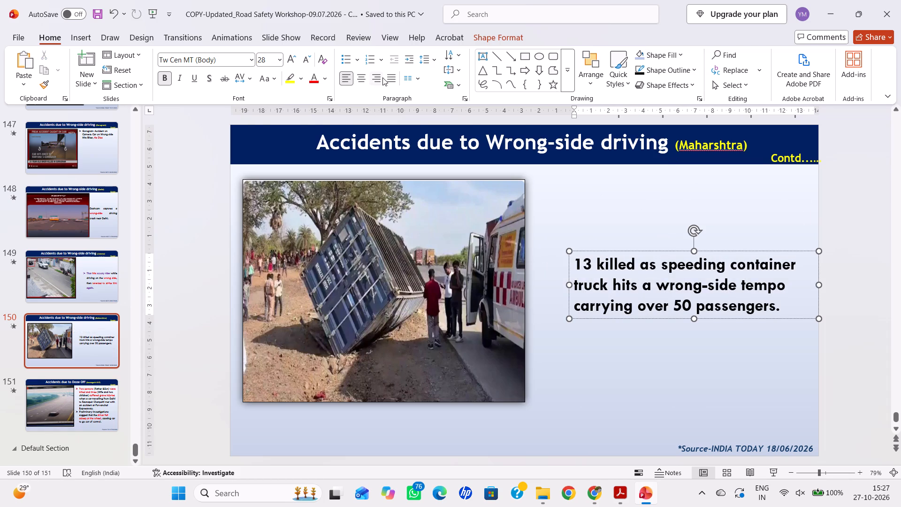
{"action": "left_click", "coordinate": [390, 81]}
{"action": "left_click", "coordinate": [428, 64]}
{"action": "left_click", "coordinate": [458, 87]}
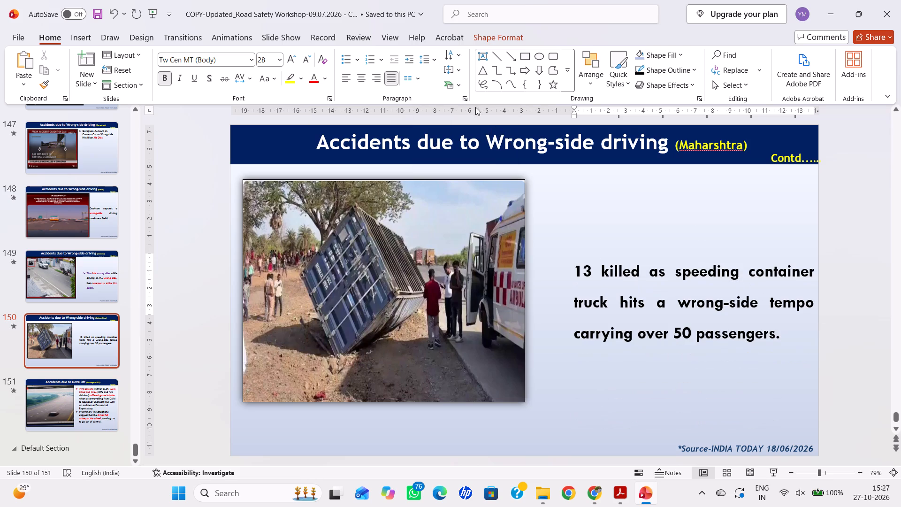
Colour "13 killed" and "speeding" red in slide 150's summary sentence.
{"action": "left_click_drag", "start_coordinate": [573, 276], "coordinate": [631, 281]}
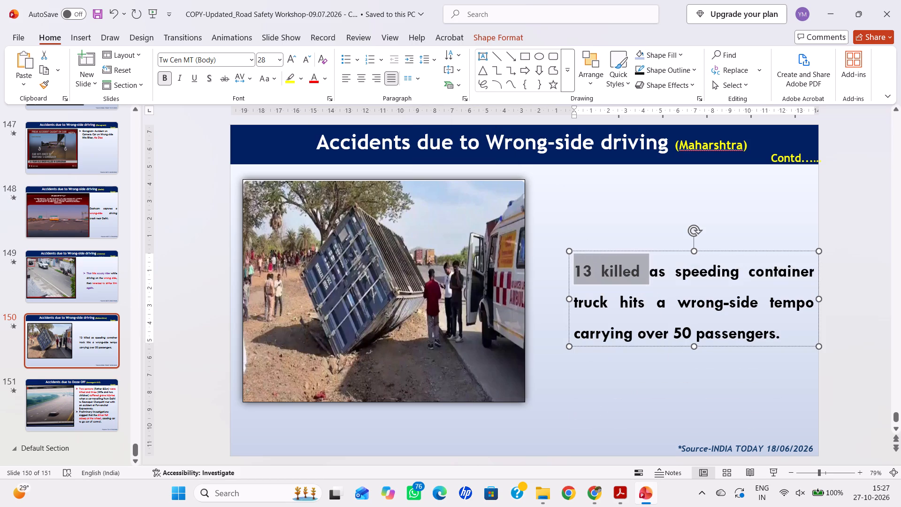
{"action": "left_click_drag", "start_coordinate": [631, 281], "coordinate": [634, 277]}
{"action": "left_click", "coordinate": [315, 82]}
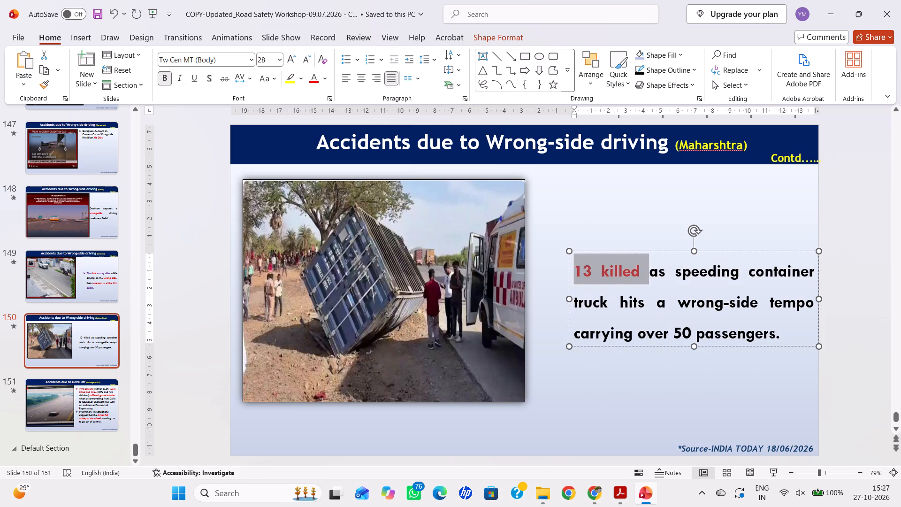
{"action": "left_click_drag", "start_coordinate": [675, 270], "coordinate": [711, 276]}
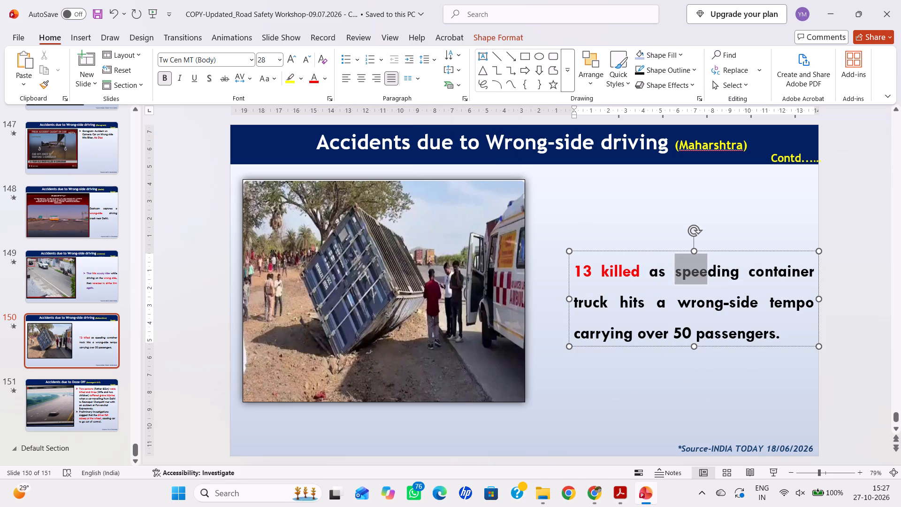
{"action": "left_click_drag", "start_coordinate": [711, 276], "coordinate": [739, 283]}
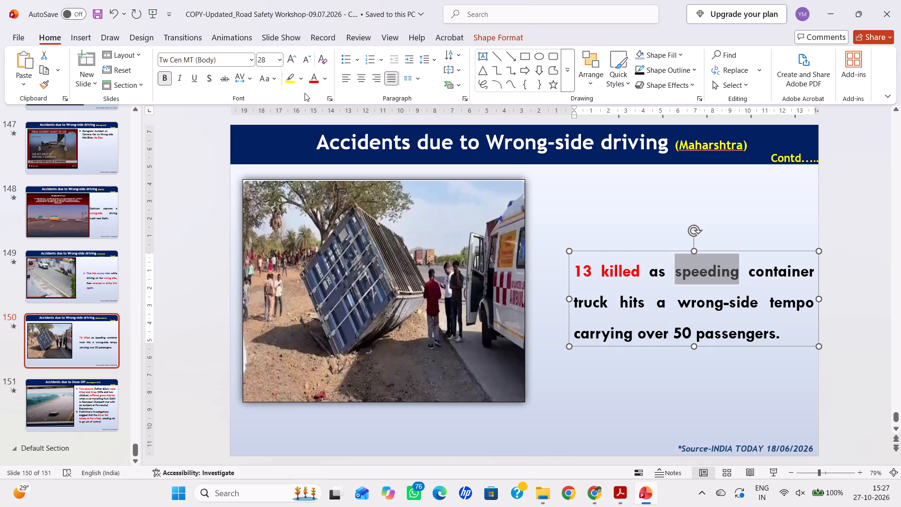
{"action": "left_click", "coordinate": [312, 84]}
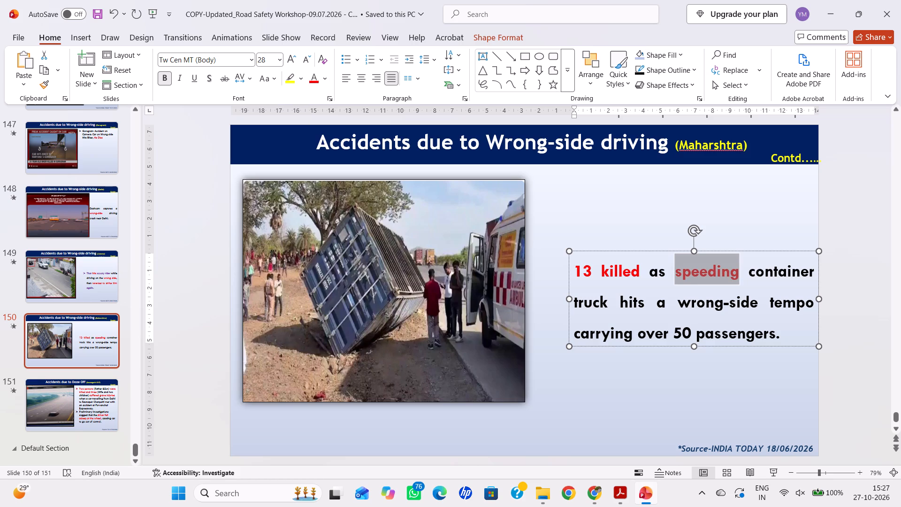
Colour "50 passengers" purple in slide 150's summary sentence, and save the presentation.
{"action": "left_click_drag", "start_coordinate": [674, 332], "coordinate": [727, 342]}
{"action": "left_click", "coordinate": [322, 77]}
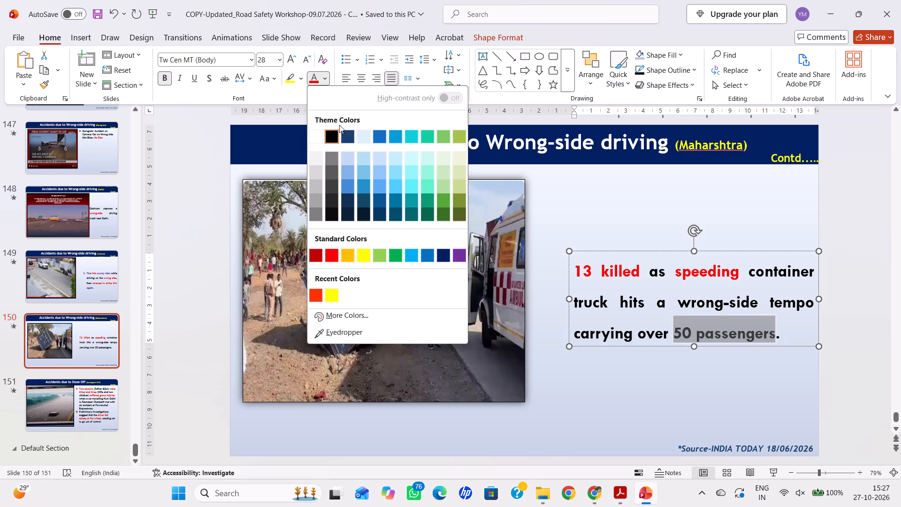
{"action": "left_click", "coordinate": [454, 253]}
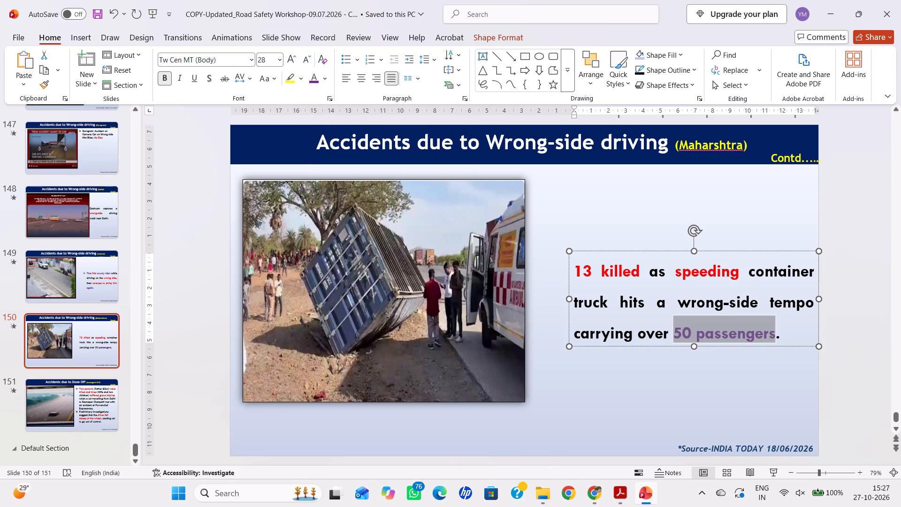
{"action": "key", "text": "ctrl+s"}
{"action": "left_click", "coordinate": [595, 378]}
Copy all the bullet text about the Purvanchal Expressway doze-off accident on slide 151.
{"action": "scroll", "coordinate": [595, 378], "scroll_direction": "down", "scroll_amount": 1}
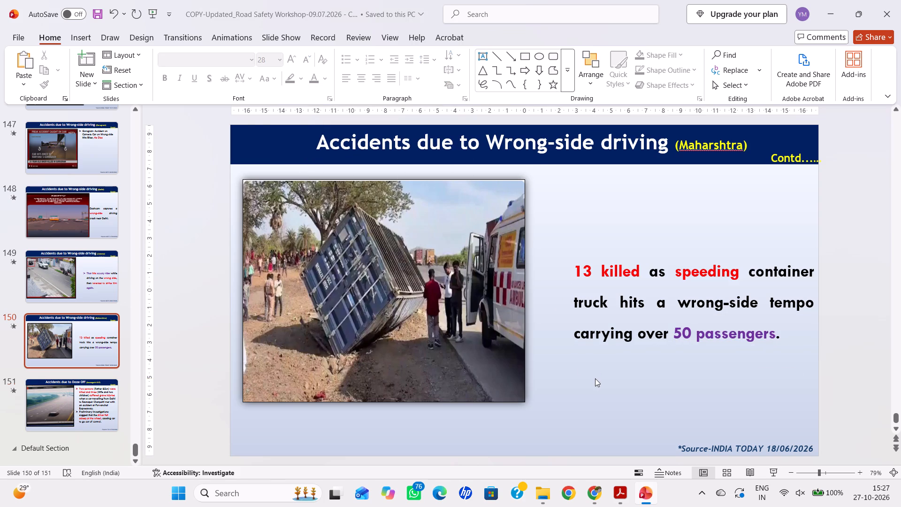
{"action": "left_click", "coordinate": [630, 296]}
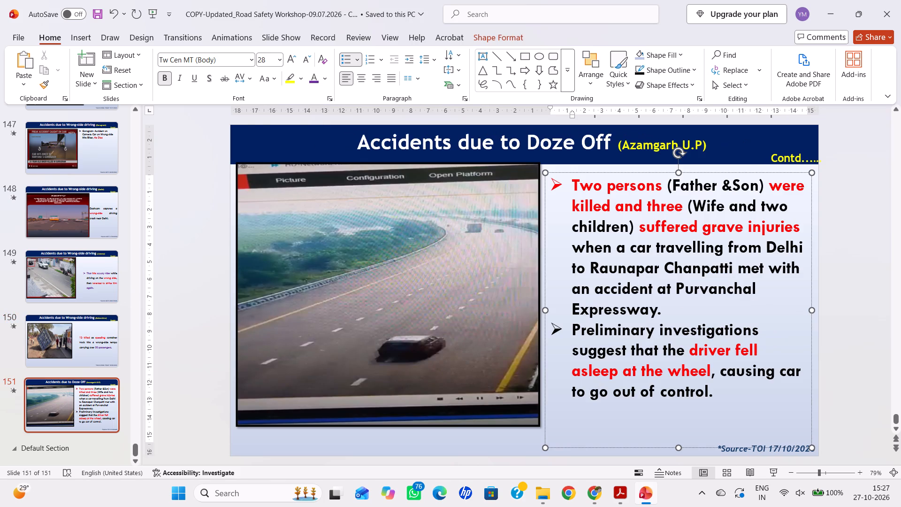
{"action": "key", "text": "ctrl+a"}
{"action": "key", "text": "ctrl+c"}
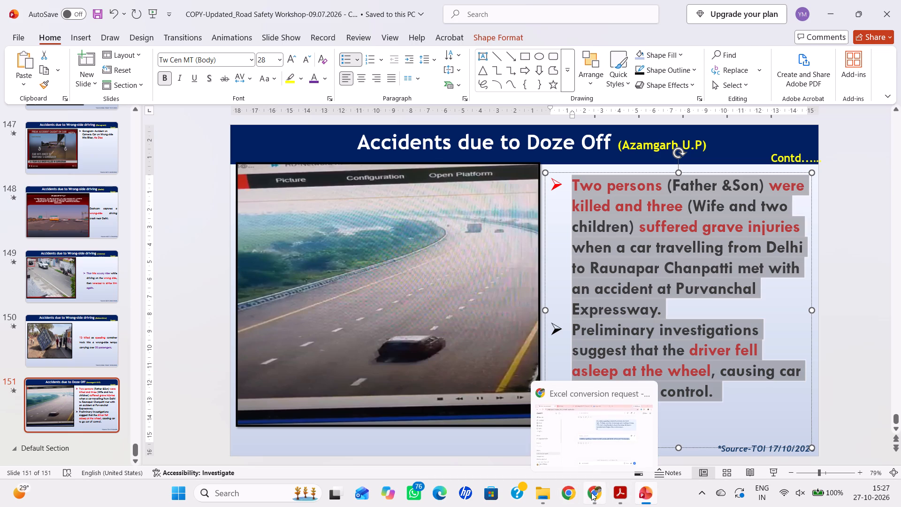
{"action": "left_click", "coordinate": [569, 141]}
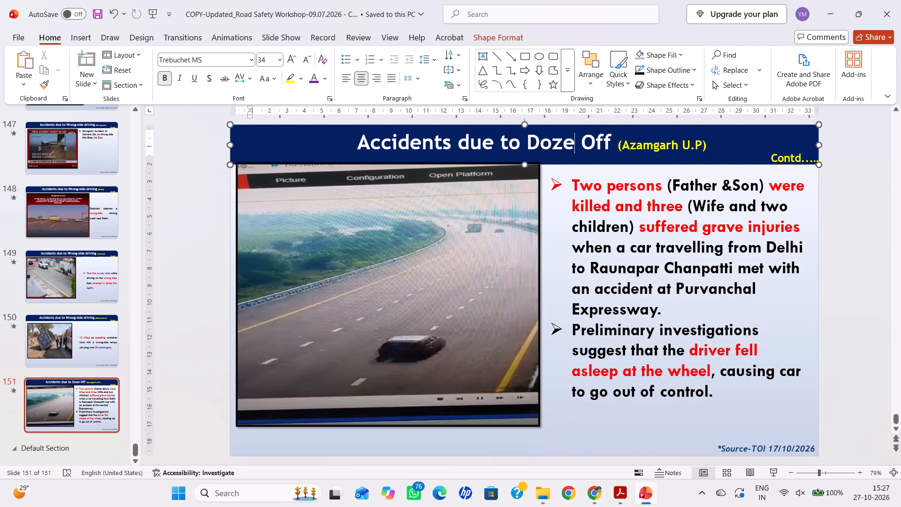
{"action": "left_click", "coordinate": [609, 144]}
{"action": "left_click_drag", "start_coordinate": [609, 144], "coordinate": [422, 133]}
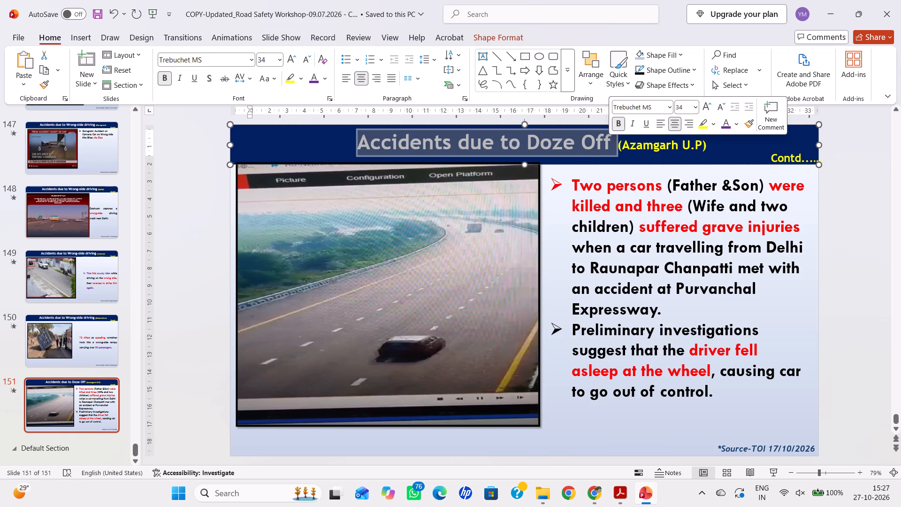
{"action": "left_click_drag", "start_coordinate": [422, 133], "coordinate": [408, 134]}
{"action": "left_click", "coordinate": [611, 232]}
{"action": "key", "text": "ctrl+a"}
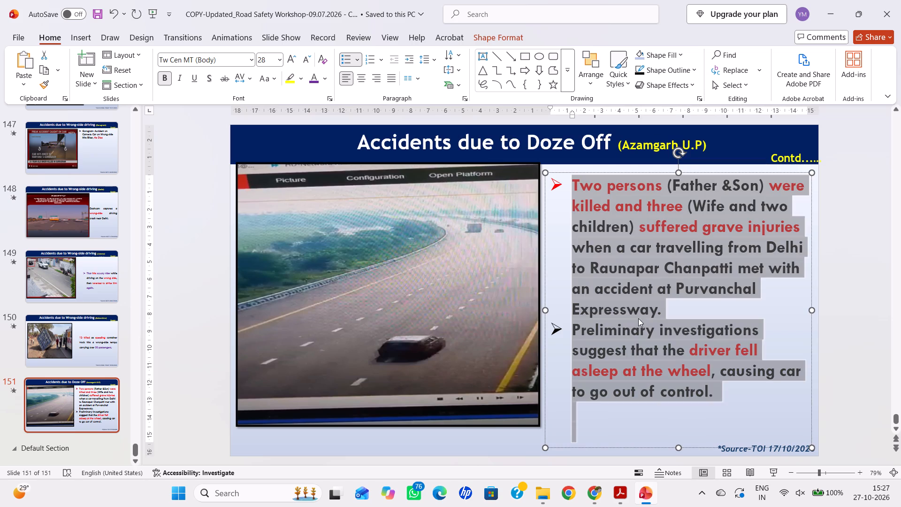
{"action": "key", "text": "ctrl+c"}
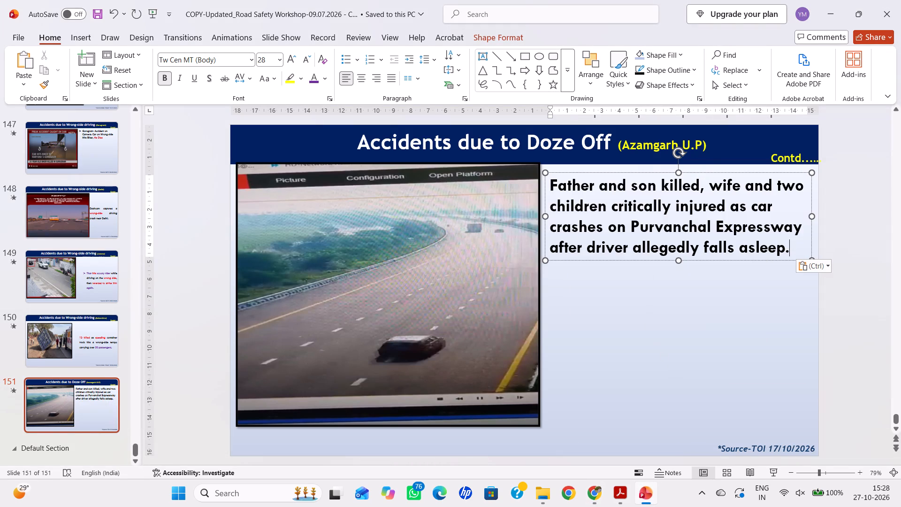
Move slide 151's summary text box down to the picture's mid-height, inside the slide edge, and narrow it slightly from its left side.
{"action": "left_click_drag", "start_coordinate": [748, 262], "coordinate": [761, 319]}
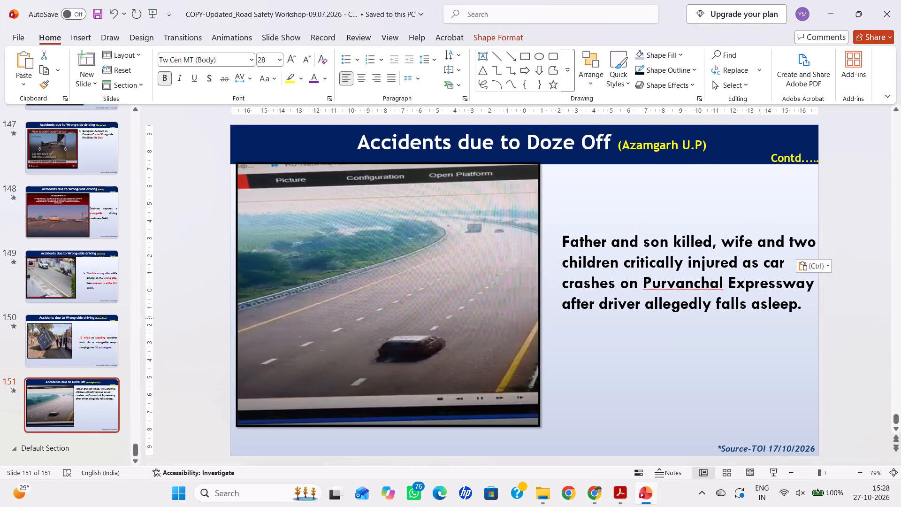
{"action": "left_click_drag", "start_coordinate": [761, 319], "coordinate": [759, 319]}
{"action": "key", "text": "grave"}
{"action": "key", "text": "alt+Tab"}
{"action": "key", "text": "grave"}
{"action": "key", "text": "alt+Tab"}
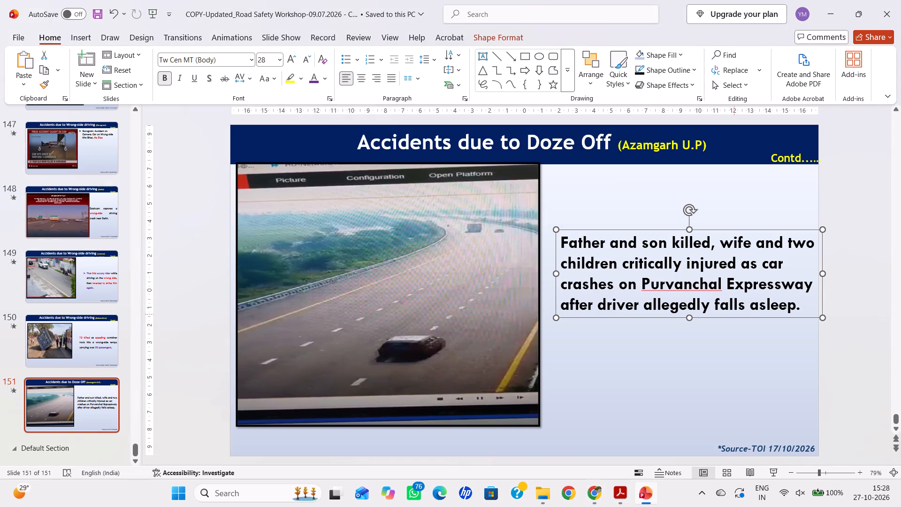
{"action": "left_click_drag", "start_coordinate": [734, 316], "coordinate": [733, 324]}
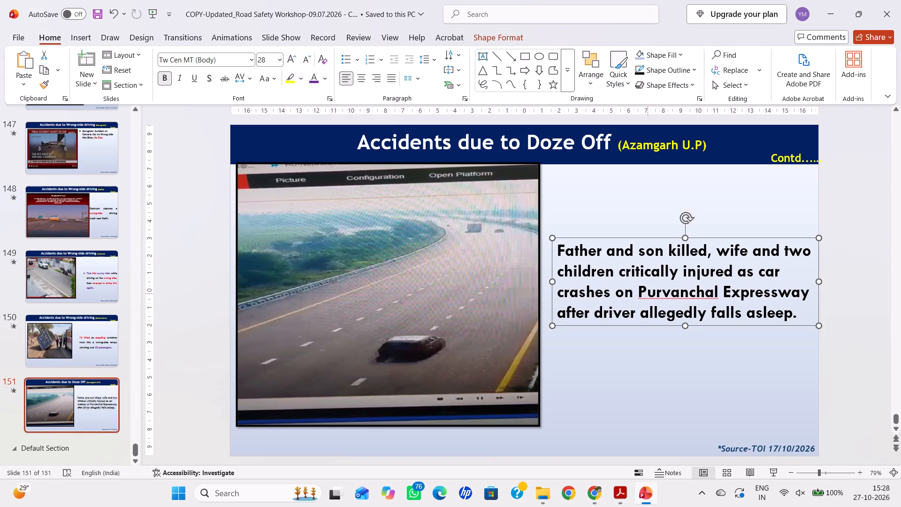
{"action": "left_click_drag", "start_coordinate": [550, 284], "coordinate": [560, 288]}
Justify all of slide 151's summary text and widen its line spacing.
{"action": "left_click", "coordinate": [621, 287]}
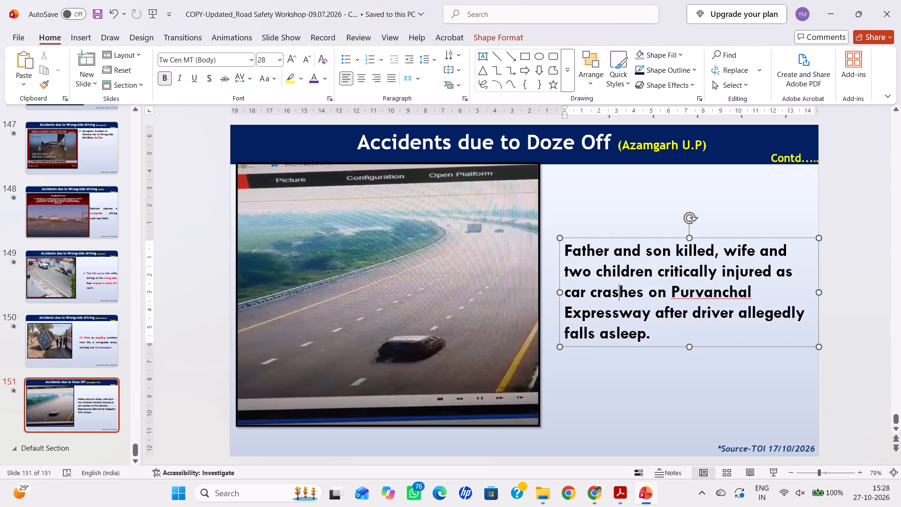
{"action": "key", "text": "ctrl+a"}
{"action": "left_click", "coordinate": [392, 79]}
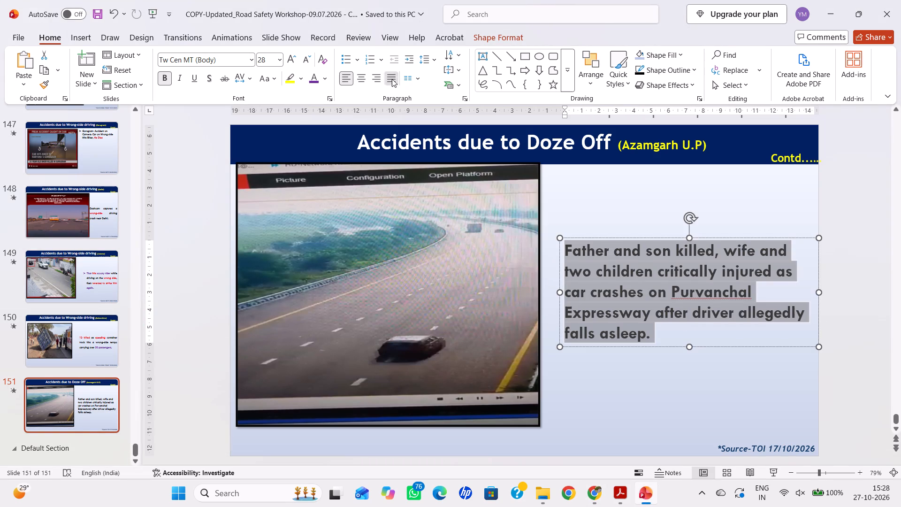
{"action": "left_click", "coordinate": [425, 54]}
{"action": "left_click", "coordinate": [448, 94]}
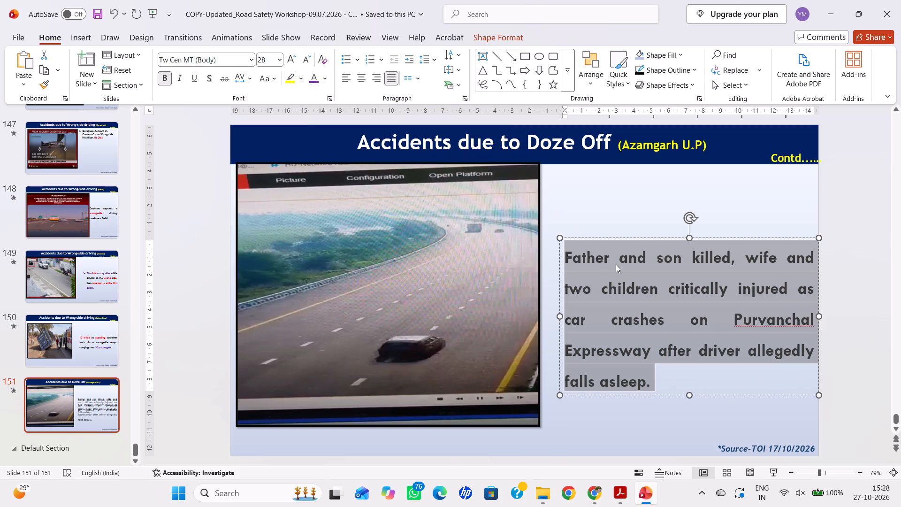
Move slide 151's summary text box up slightly so it is evenly spaced between "Contd....." and the source note.
{"action": "left_click", "coordinate": [647, 234]}
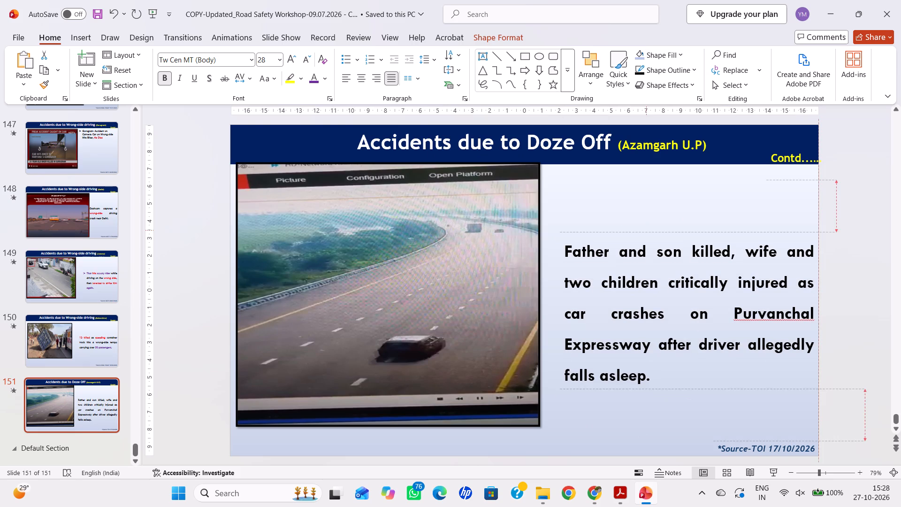
{"action": "left_click", "coordinate": [883, 303]}
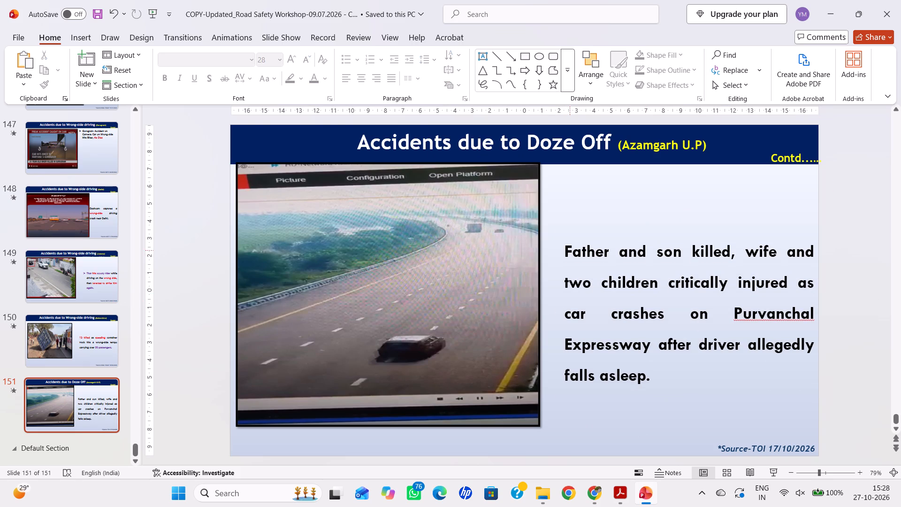
Colour the words "Father" and "son killed" red in slide 151's summary sentence.
{"action": "left_click_drag", "start_coordinate": [570, 250], "coordinate": [605, 254]}
{"action": "left_click_drag", "start_coordinate": [566, 250], "coordinate": [605, 257]}
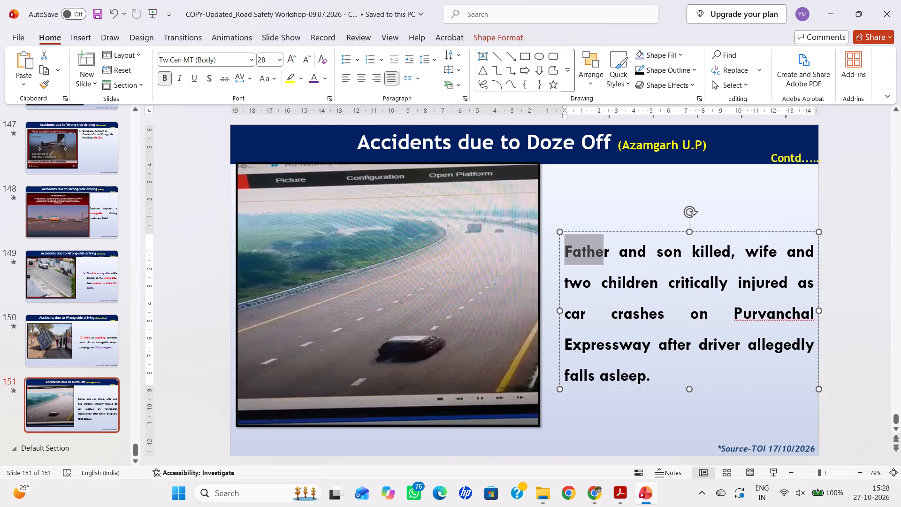
{"action": "left_click_drag", "start_coordinate": [605, 257], "coordinate": [610, 260]}
{"action": "left_click", "coordinate": [330, 73]}
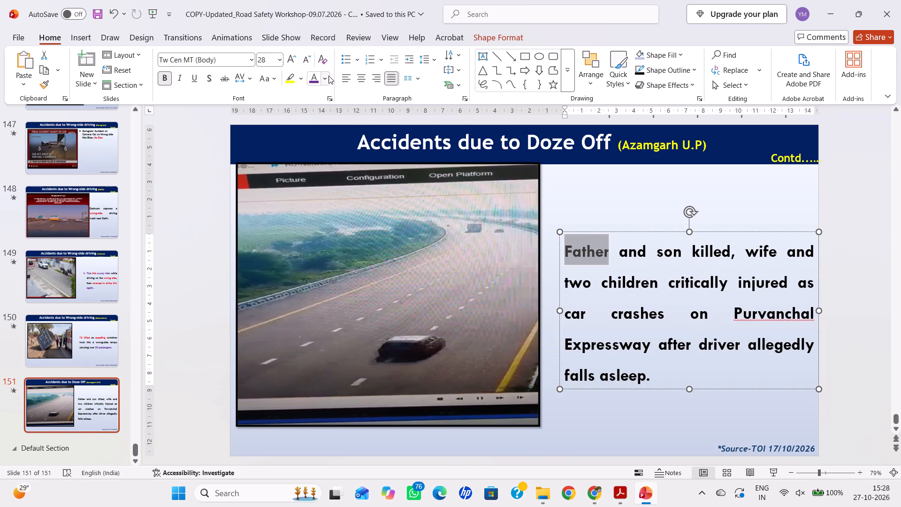
{"action": "left_click", "coordinate": [328, 76]}
{"action": "left_click", "coordinate": [336, 260]}
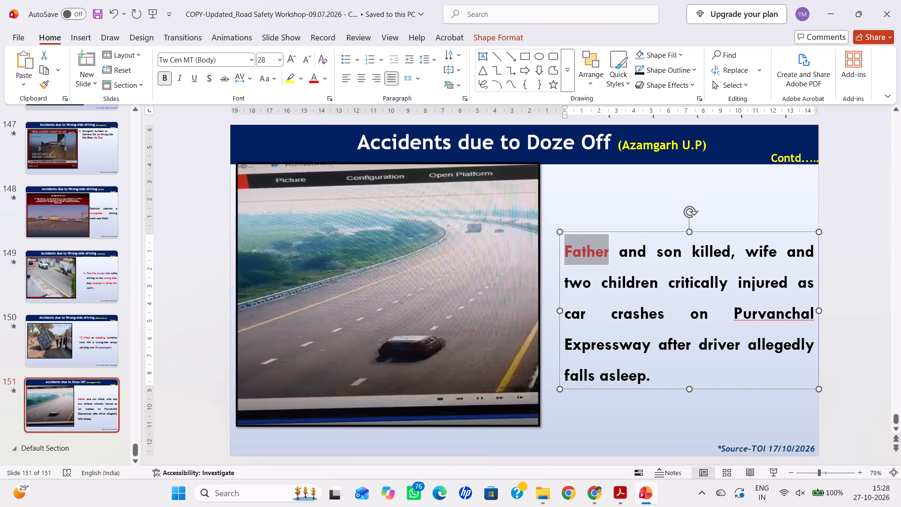
{"action": "left_click_drag", "start_coordinate": [661, 255], "coordinate": [722, 258]}
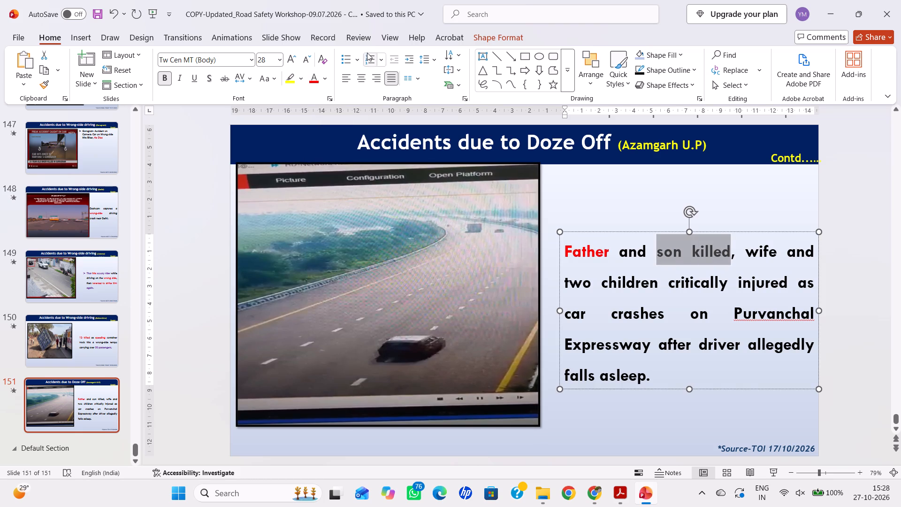
{"action": "left_click", "coordinate": [315, 75]}
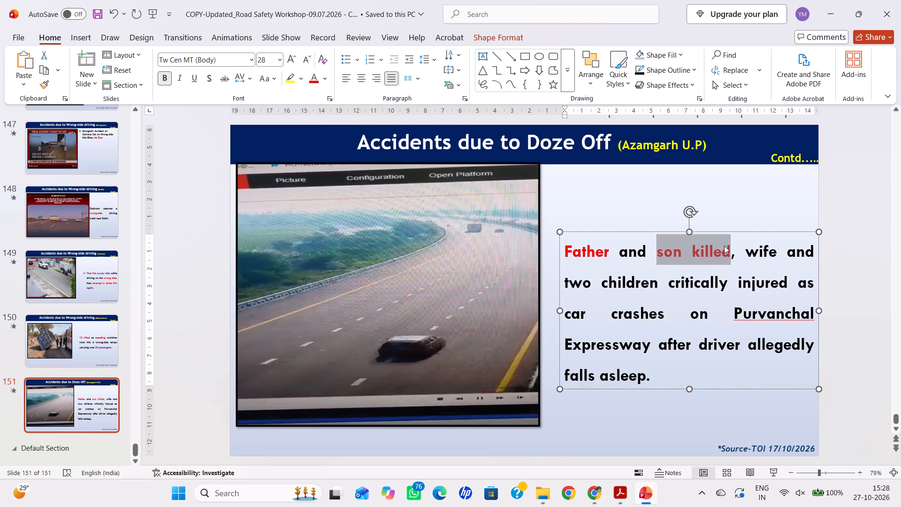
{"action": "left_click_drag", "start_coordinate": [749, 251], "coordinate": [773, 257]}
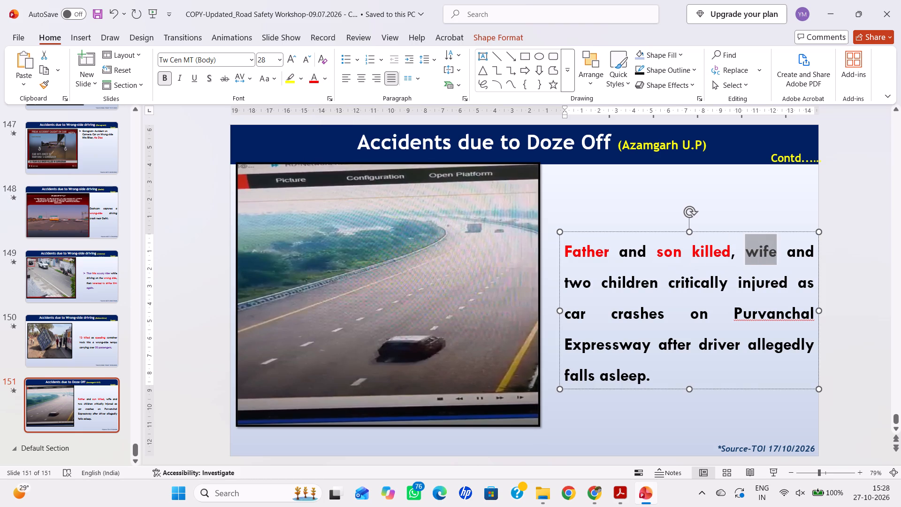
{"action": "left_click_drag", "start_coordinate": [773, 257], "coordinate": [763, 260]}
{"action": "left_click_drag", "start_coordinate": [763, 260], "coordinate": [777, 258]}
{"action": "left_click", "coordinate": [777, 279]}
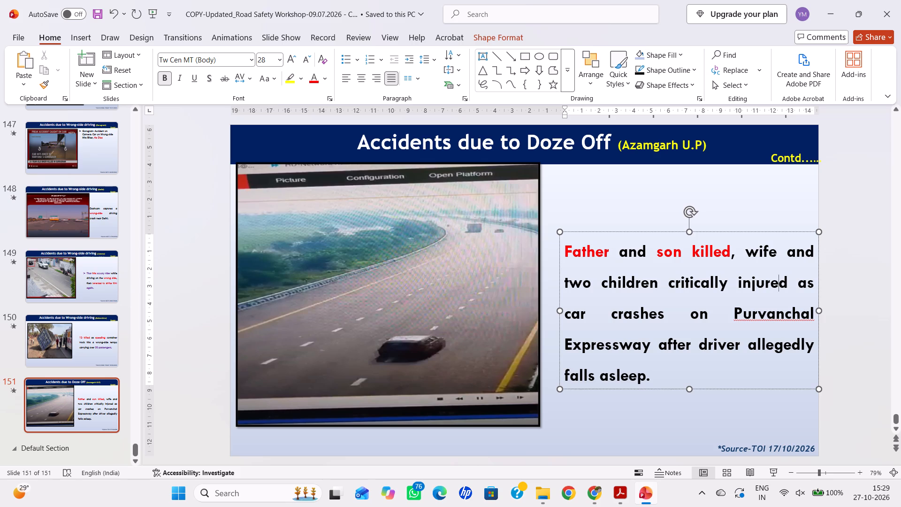
Colour the closing words "falls asleep" red in slide 151's summary sentence.
{"action": "left_click_drag", "start_coordinate": [569, 374], "coordinate": [644, 380]}
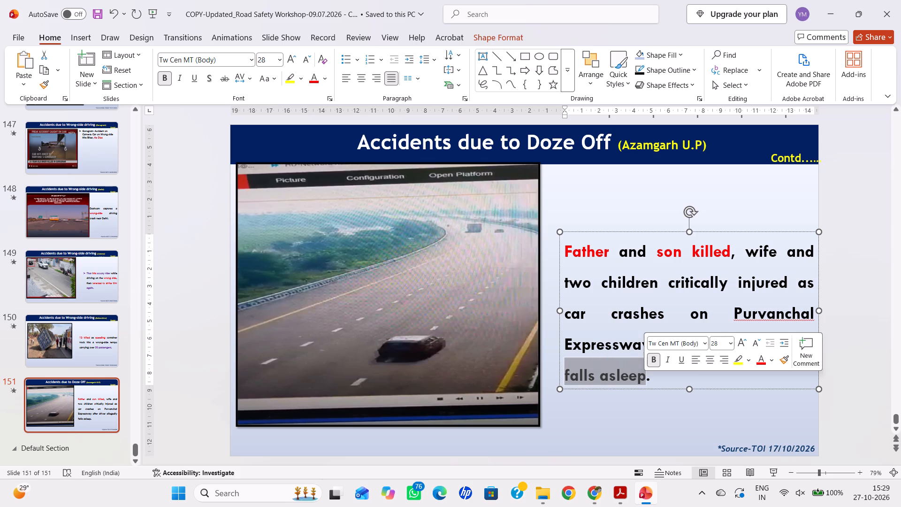
{"action": "left_click", "coordinate": [316, 81]}
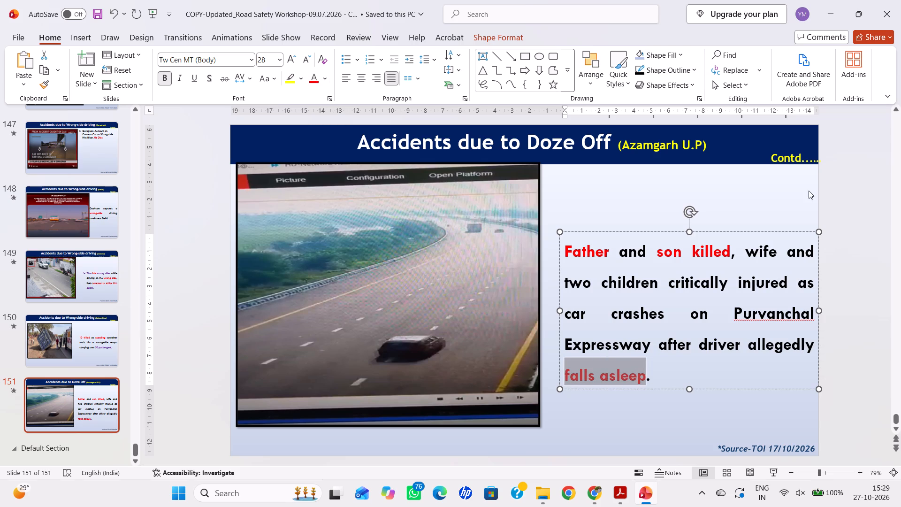
Colour the phrase "wife and two children" purple in slide 151's summary sentence.
{"action": "left_click_drag", "start_coordinate": [748, 256], "coordinate": [648, 285]}
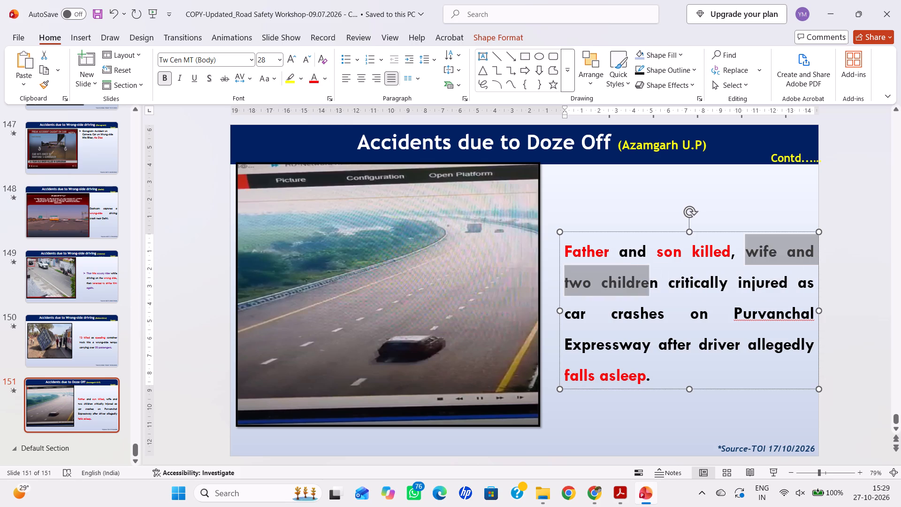
{"action": "left_click_drag", "start_coordinate": [648, 285], "coordinate": [657, 291]}
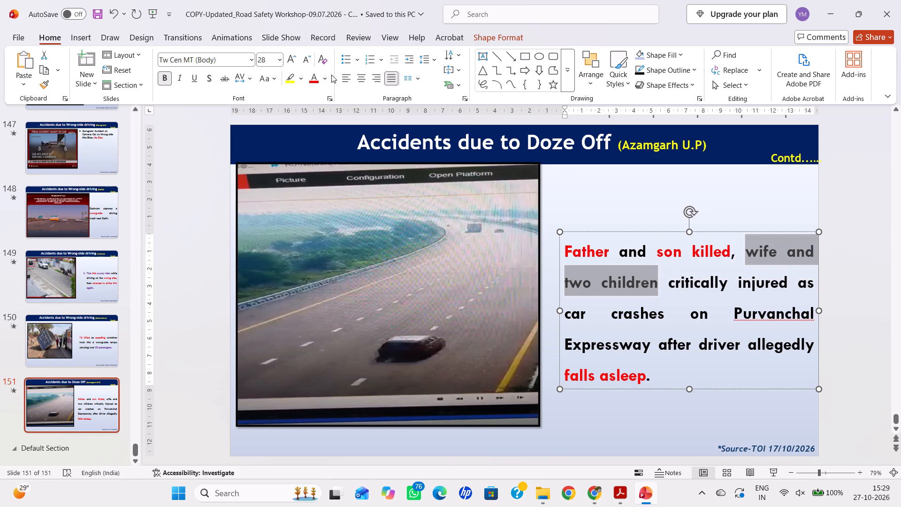
{"action": "left_click", "coordinate": [328, 75]}
{"action": "left_click", "coordinate": [463, 254]}
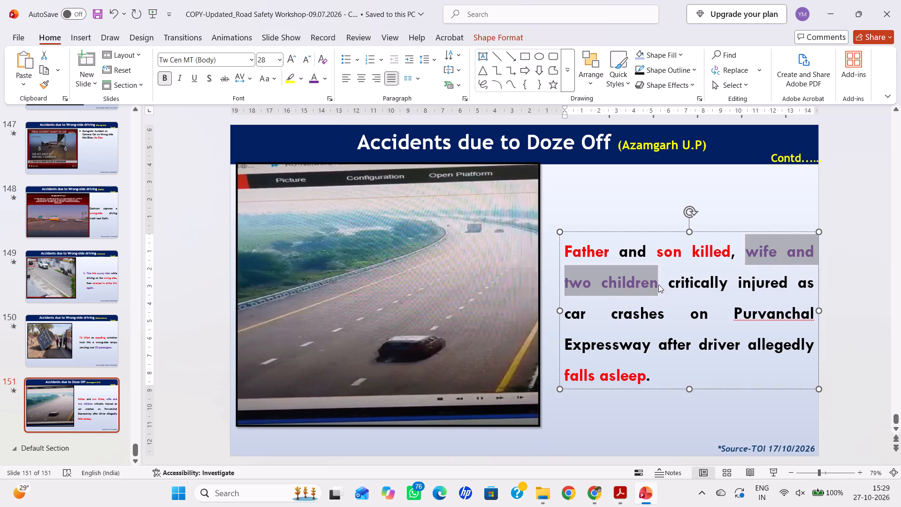
Colour "critically injured" and "crashes" red in slide 151's summary sentence, saving the presentation after each change.
{"action": "left_click_drag", "start_coordinate": [666, 284], "coordinate": [778, 285]}
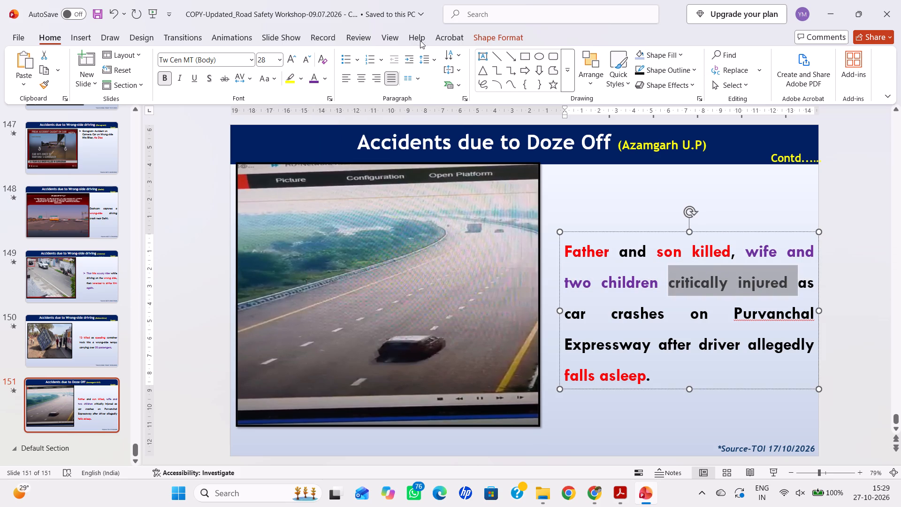
{"action": "left_click", "coordinate": [324, 83]}
{"action": "left_click", "coordinate": [338, 253]}
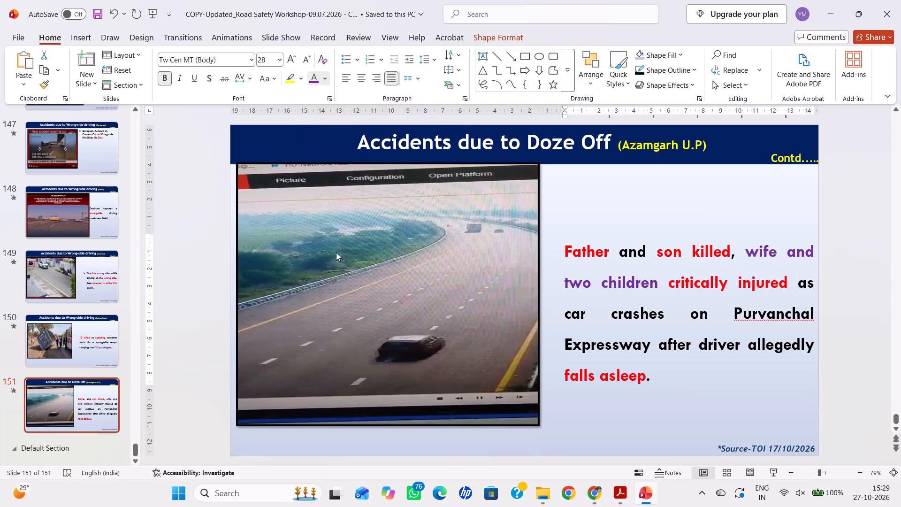
{"action": "key", "text": "ctrl+s"}
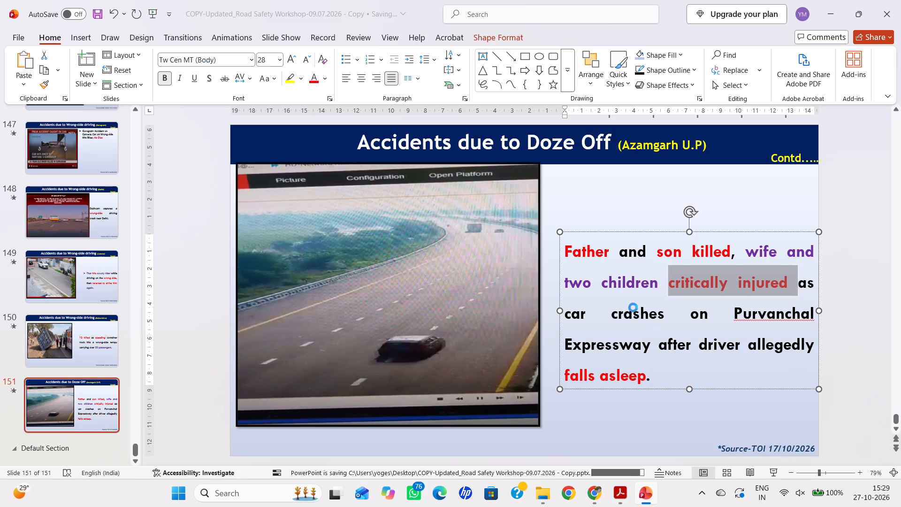
{"action": "left_click_drag", "start_coordinate": [614, 315], "coordinate": [664, 325]}
{"action": "left_click", "coordinate": [315, 82]}
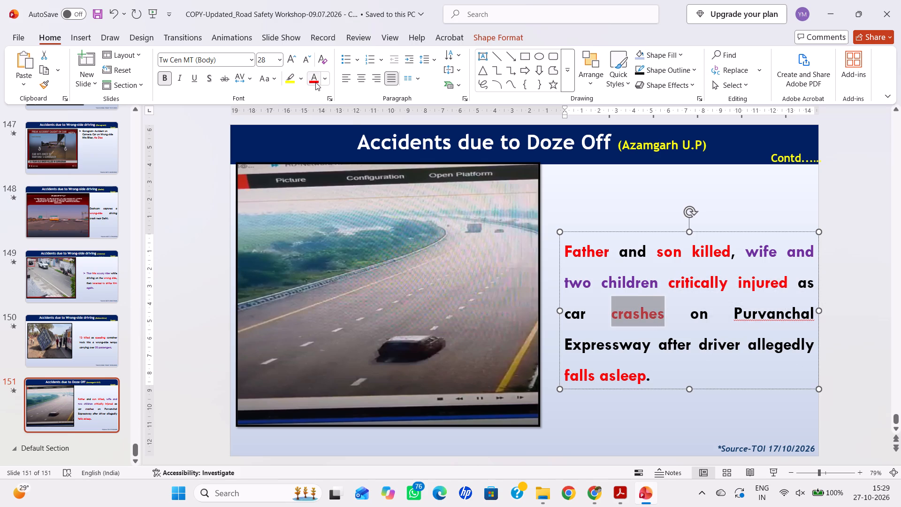
{"action": "key", "text": "ctrl+s"}
{"action": "scroll", "coordinate": [708, 266], "scroll_direction": "down", "scroll_amount": 4}
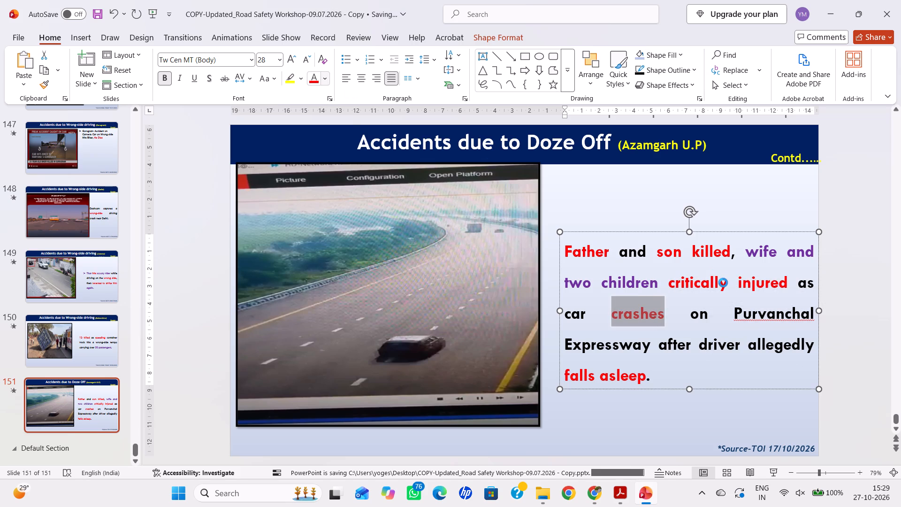
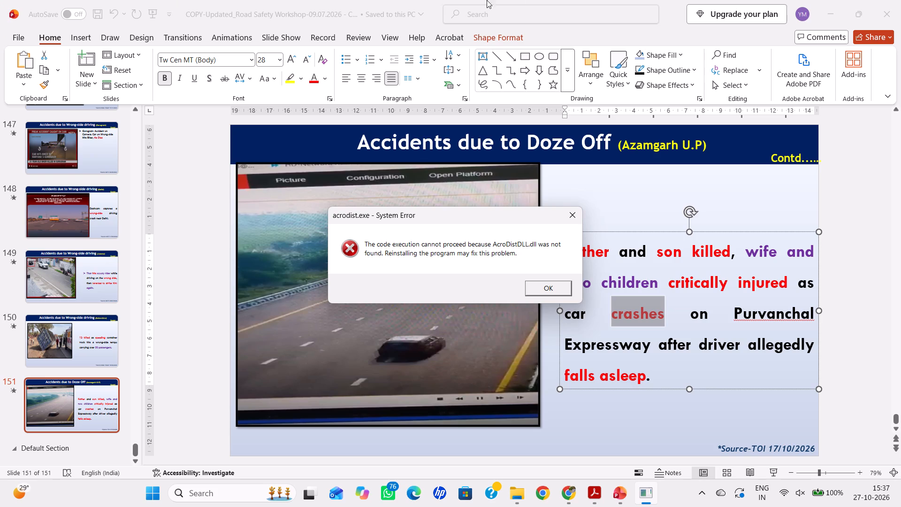
Dismiss the system error and look back through the accident slides, viewing seatbelt slide 139 and the first helmet slide, 134.
{"action": "left_click", "coordinate": [574, 217]}
{"action": "scroll", "coordinate": [581, 245], "scroll_direction": "up", "scroll_amount": 4}
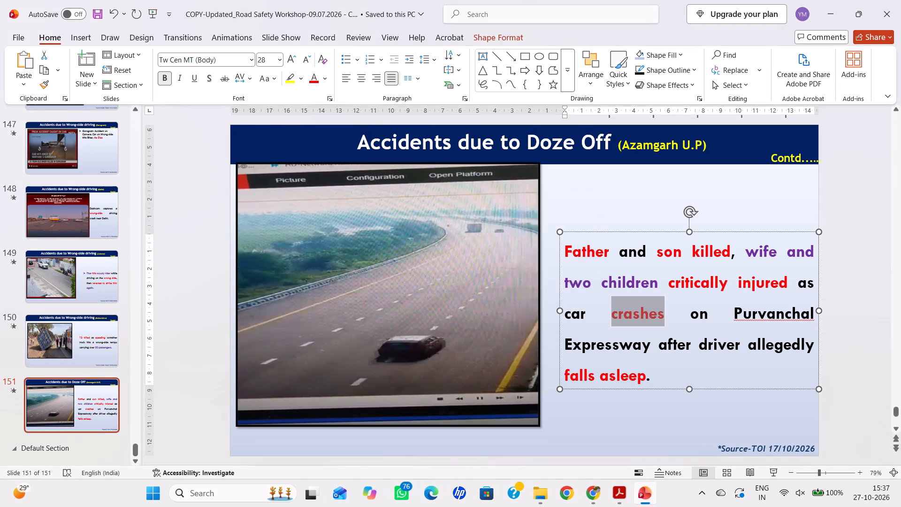
{"action": "scroll", "coordinate": [581, 245], "scroll_direction": "up", "scroll_amount": 12}
{"action": "scroll", "coordinate": [0, 367], "scroll_direction": "up", "scroll_amount": 5}
{"action": "scroll", "coordinate": [96, 266], "scroll_direction": "up", "scroll_amount": 6}
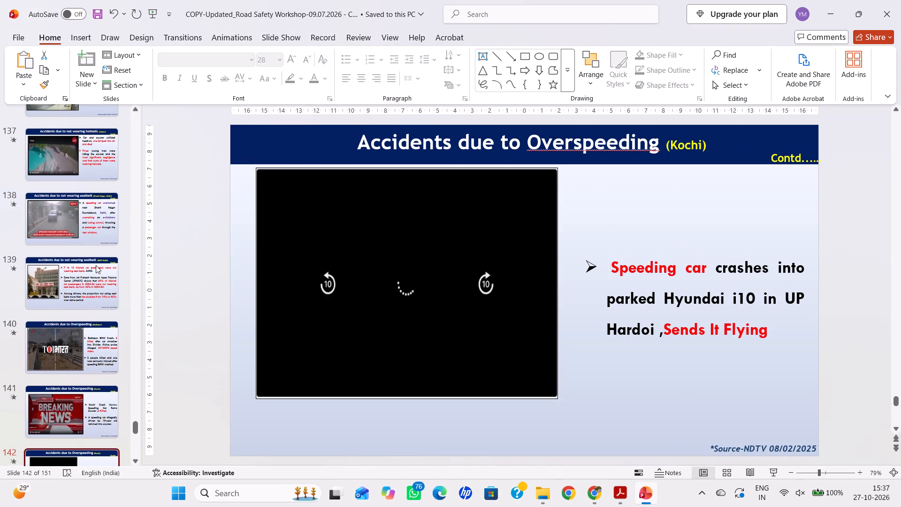
{"action": "scroll", "coordinate": [96, 265], "scroll_direction": "up", "scroll_amount": 1}
{"action": "left_click", "coordinate": [96, 305]}
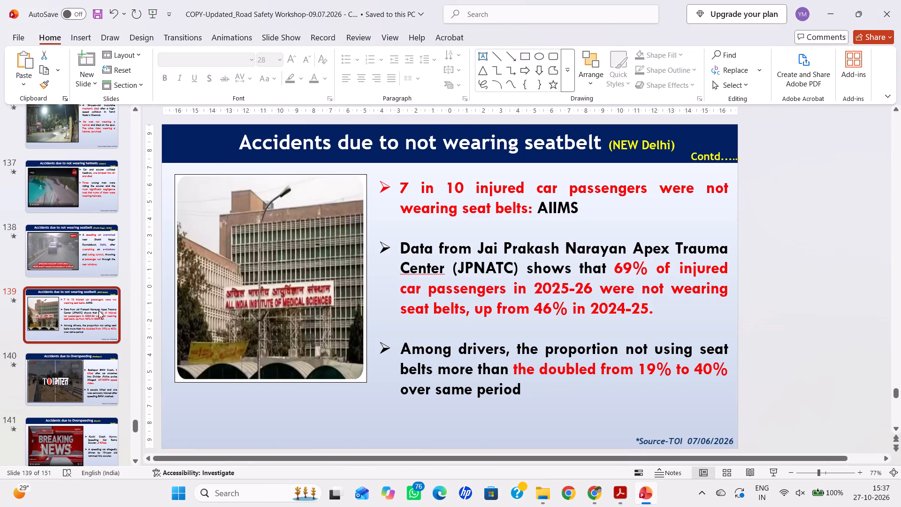
{"action": "scroll", "coordinate": [101, 310], "scroll_direction": "up", "scroll_amount": 9}
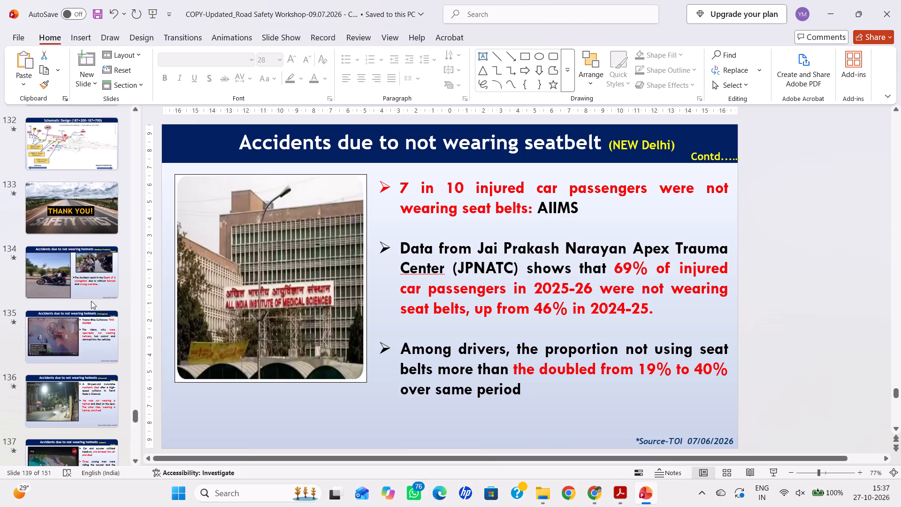
{"action": "left_click", "coordinate": [91, 285]}
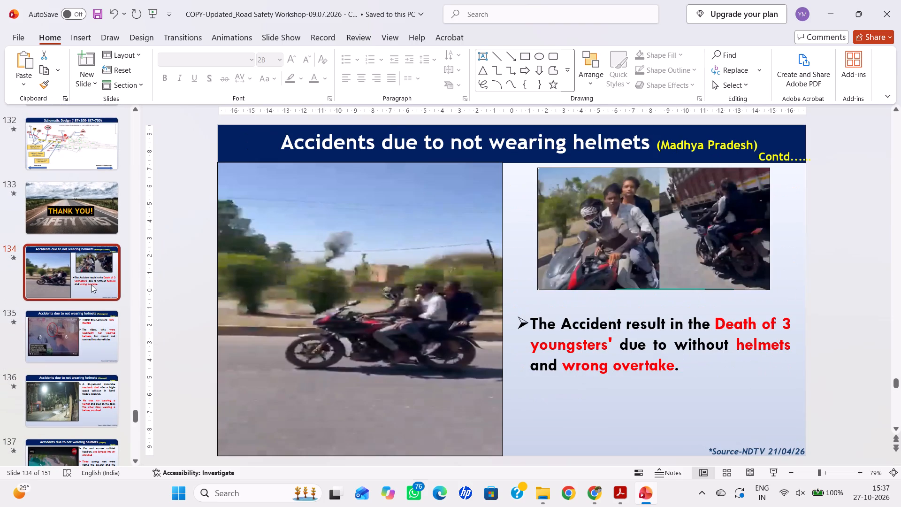